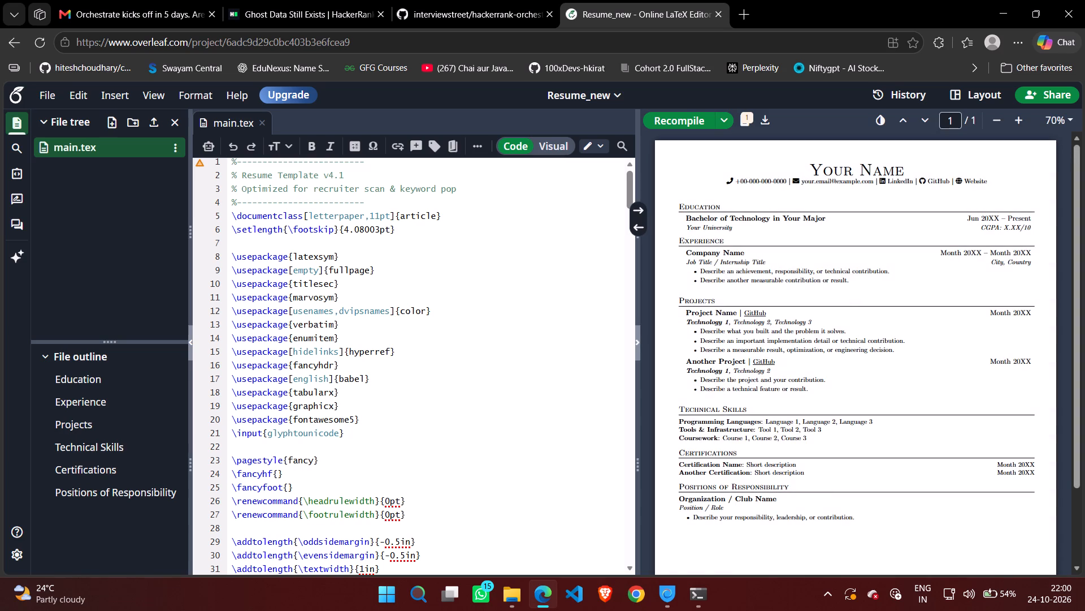
Replace the "Your Name" placeholder in the HEADER block of main.tex with the resume owner's name in capitals.
scroll(454, 428, down, 4)
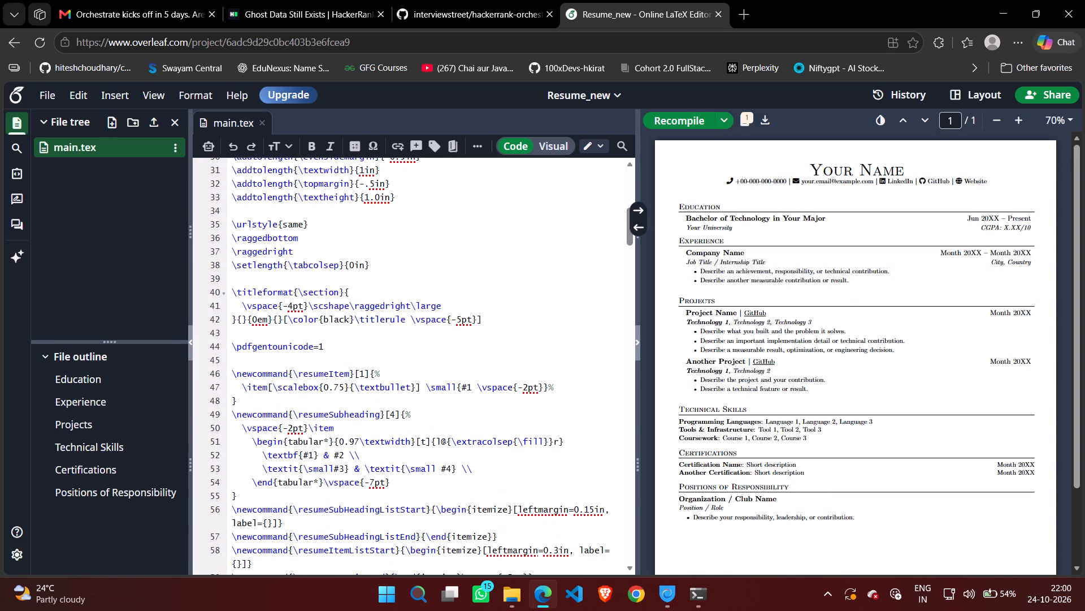
scroll(454, 428, down, 4)
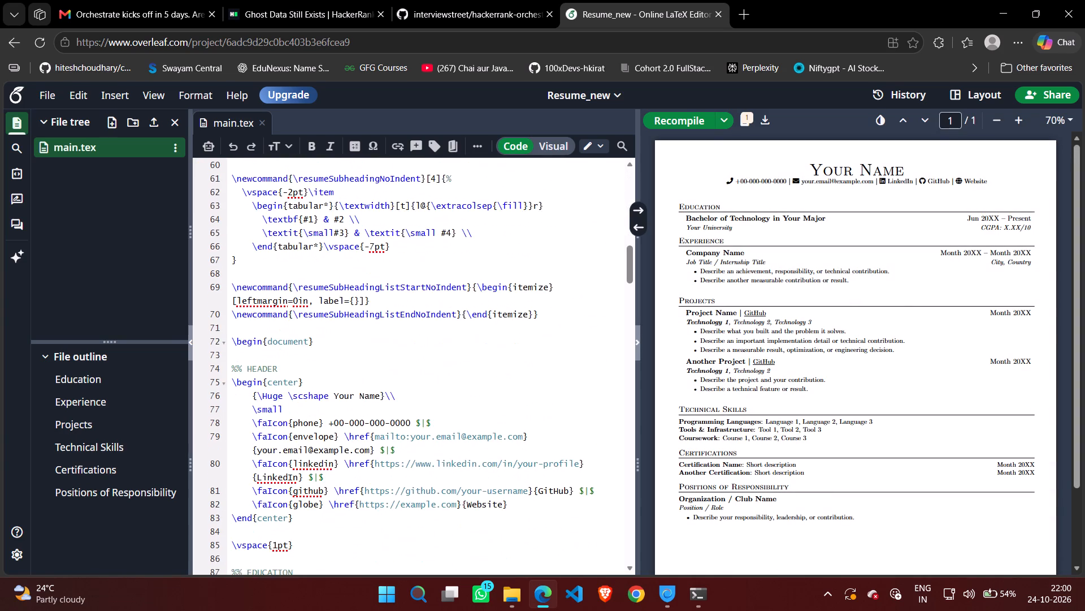
scroll(454, 428, down, 2)
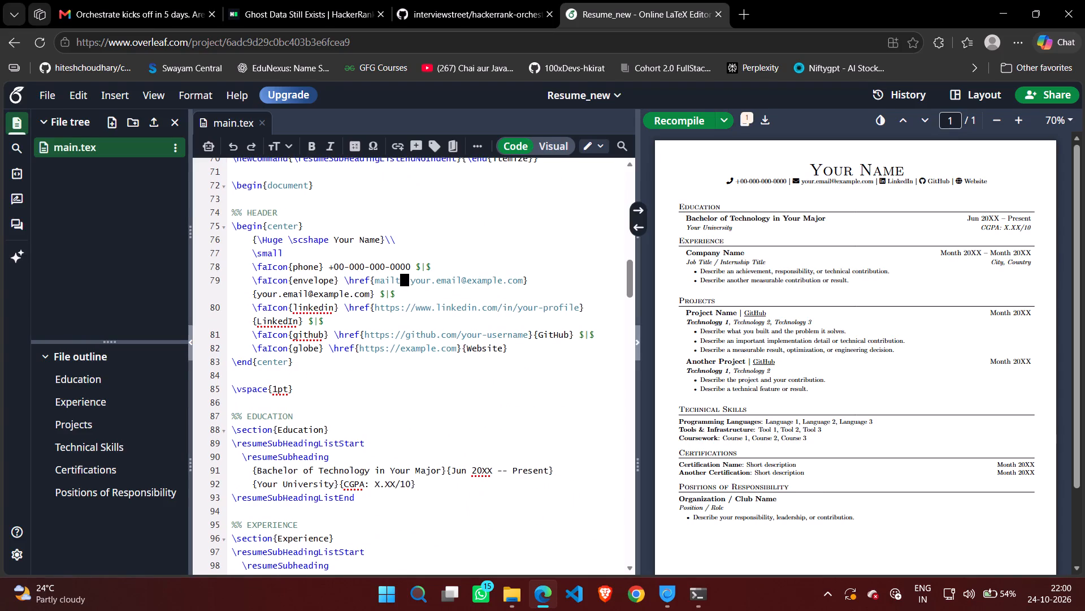
click(379, 242)
key(BackSpace)
key(BackSpace)
key(BackSpace)
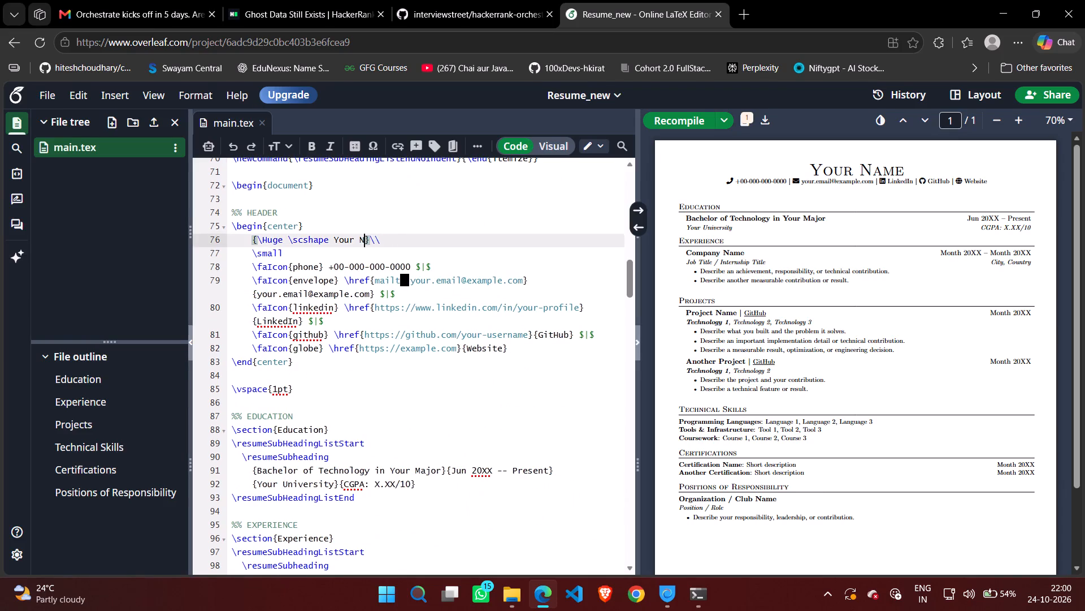
key(BackSpace)
key(BackSpace)
key(BackSpace)
key(BackSpace)
key(BackSpace)
key(BackSpace)
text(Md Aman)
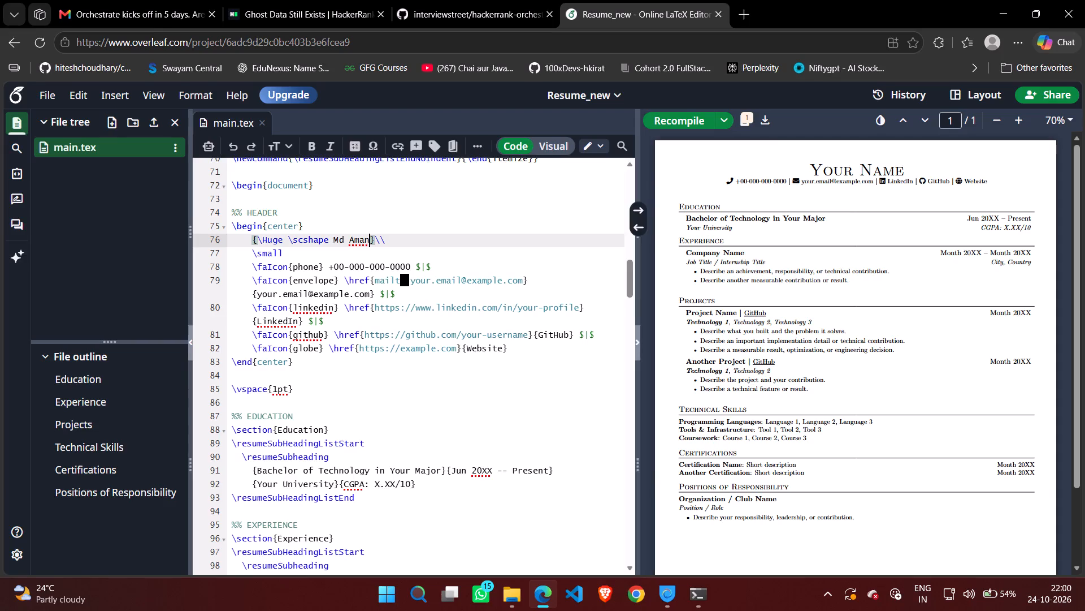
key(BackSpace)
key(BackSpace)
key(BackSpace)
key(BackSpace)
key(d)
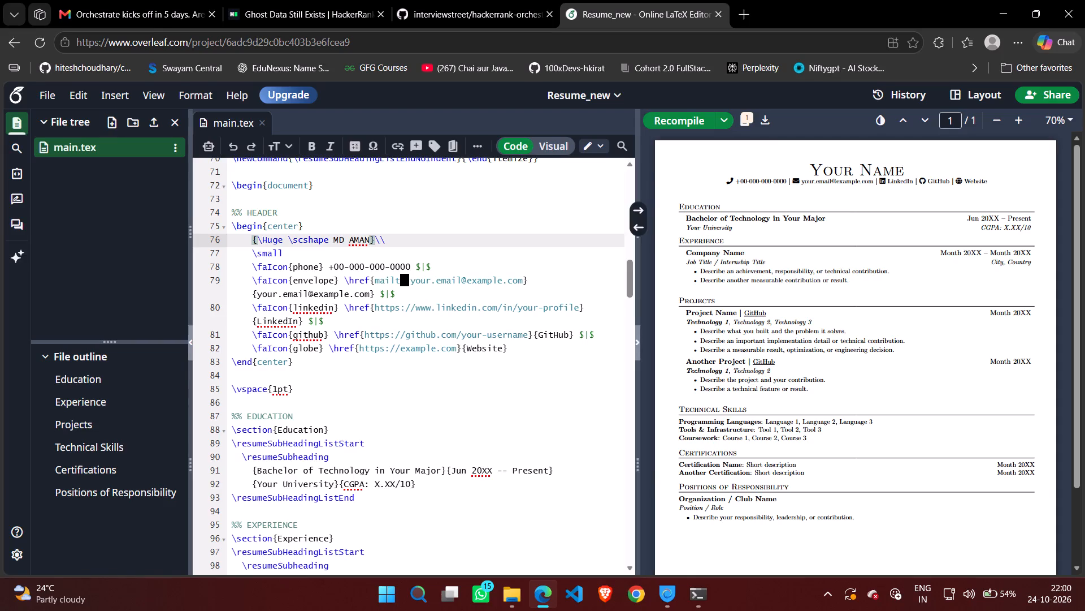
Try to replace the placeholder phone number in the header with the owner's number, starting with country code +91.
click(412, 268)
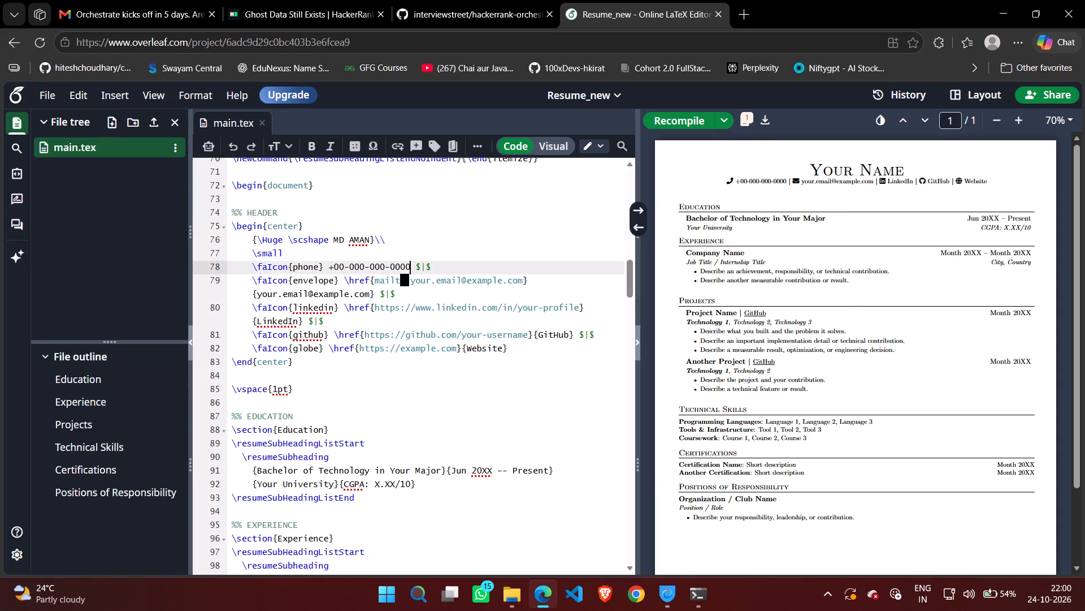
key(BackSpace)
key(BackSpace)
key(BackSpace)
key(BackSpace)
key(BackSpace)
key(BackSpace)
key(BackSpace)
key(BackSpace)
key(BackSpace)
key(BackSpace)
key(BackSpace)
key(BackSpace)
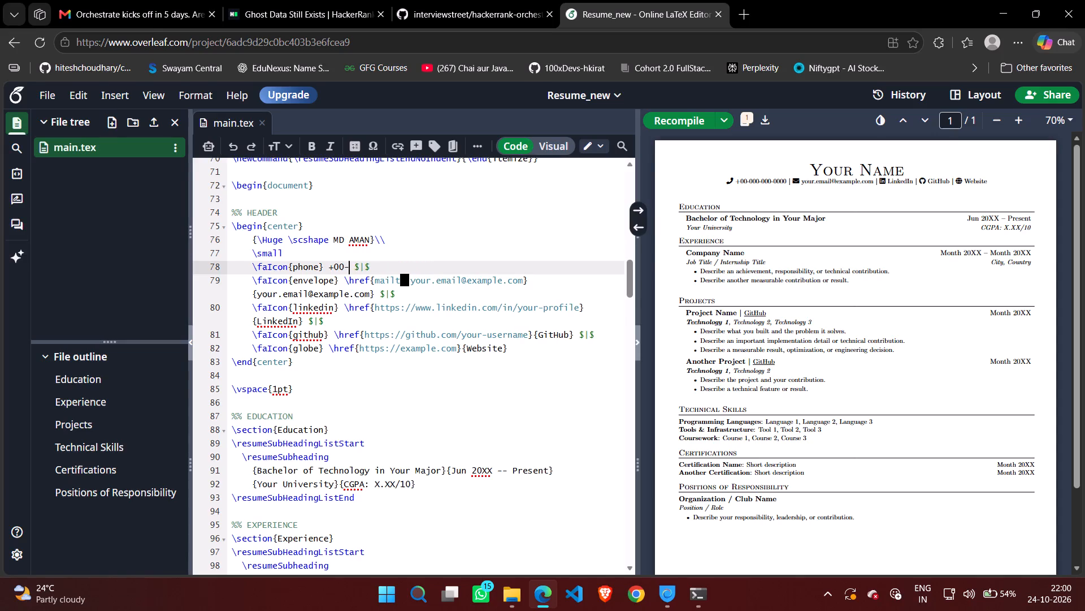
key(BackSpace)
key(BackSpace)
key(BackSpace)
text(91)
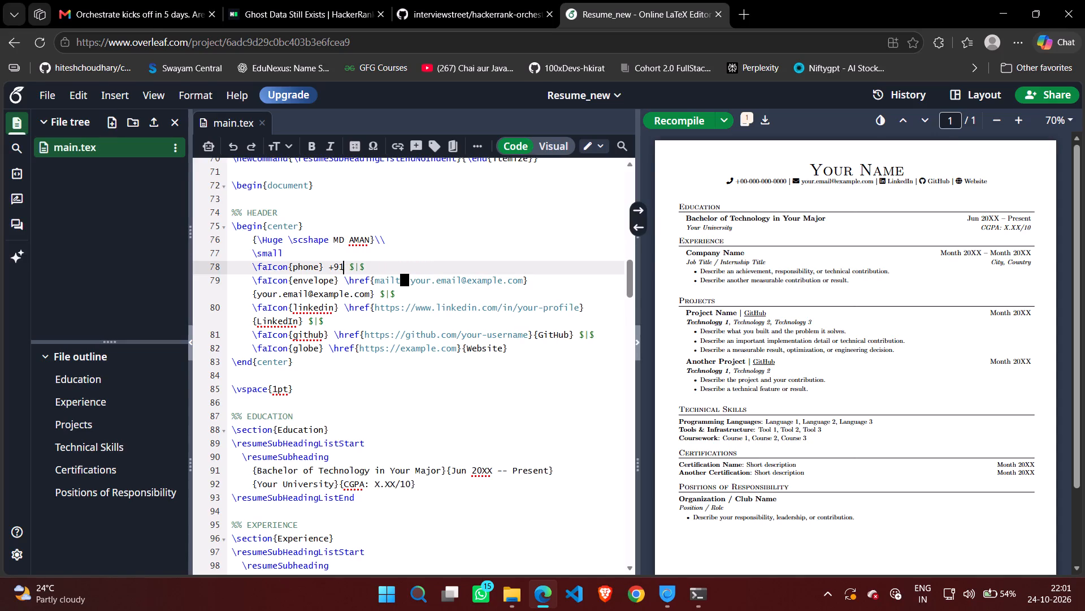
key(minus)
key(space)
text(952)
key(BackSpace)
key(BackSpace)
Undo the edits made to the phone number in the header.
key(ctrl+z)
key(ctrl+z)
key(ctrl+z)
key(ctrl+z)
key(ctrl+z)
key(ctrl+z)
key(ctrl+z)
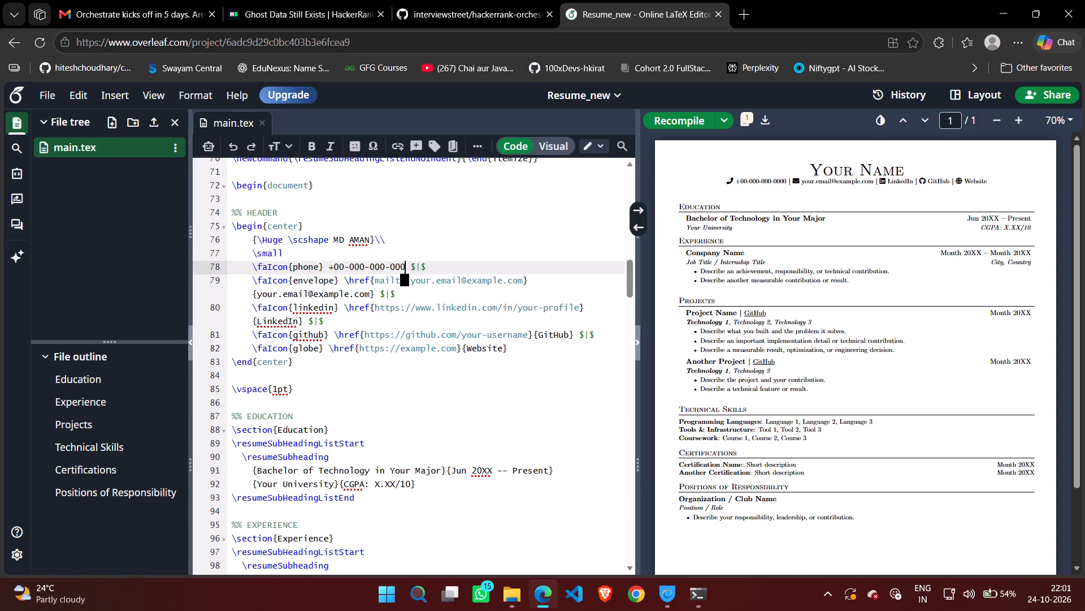
Delete the digits of the placeholder phone number in the resume header.
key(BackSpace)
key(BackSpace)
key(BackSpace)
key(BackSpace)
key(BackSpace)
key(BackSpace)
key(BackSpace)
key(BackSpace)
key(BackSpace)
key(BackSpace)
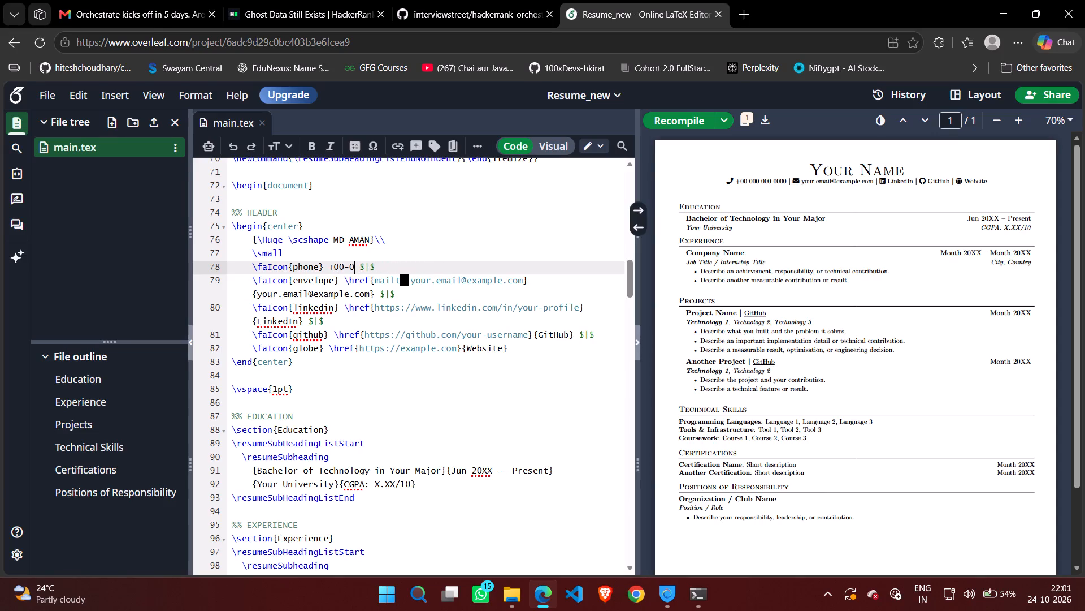
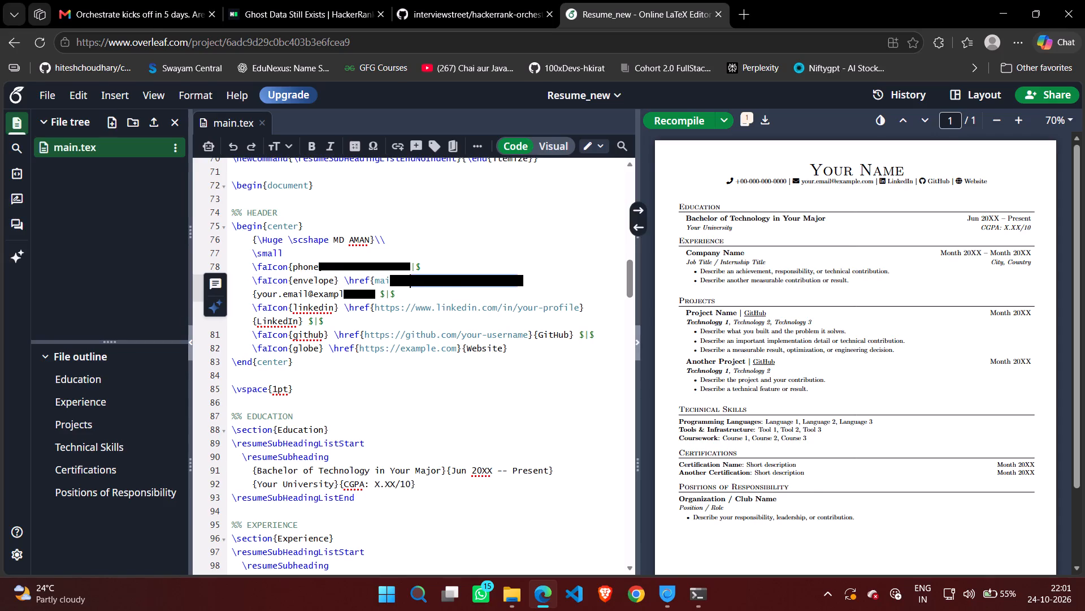
Replace the visible placeholder e-mail text on the header's envelope line with the resume owner's e-mail address.
drag(371, 296, 259, 291)
key(ctrl+v)
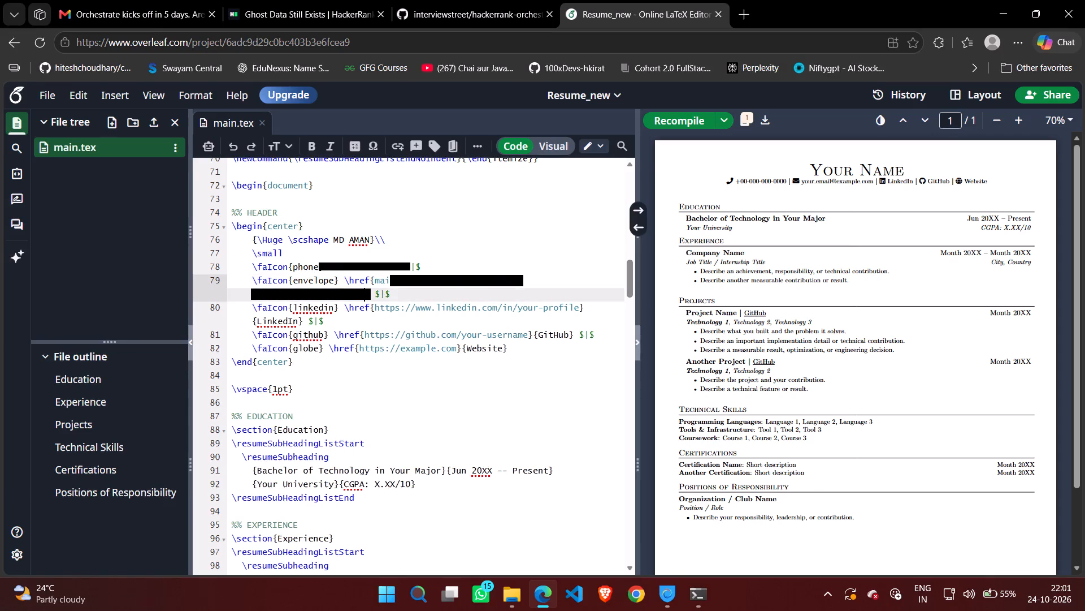
Open the resume owner's LinkedIn profile address in a new browser tab.
click(739, 11)
text(link)
key(Return)
Copy the owner's GitHub profile address from GitHub and substitute it for the placeholder URL in the resume header's GitHub link.
click(428, 0)
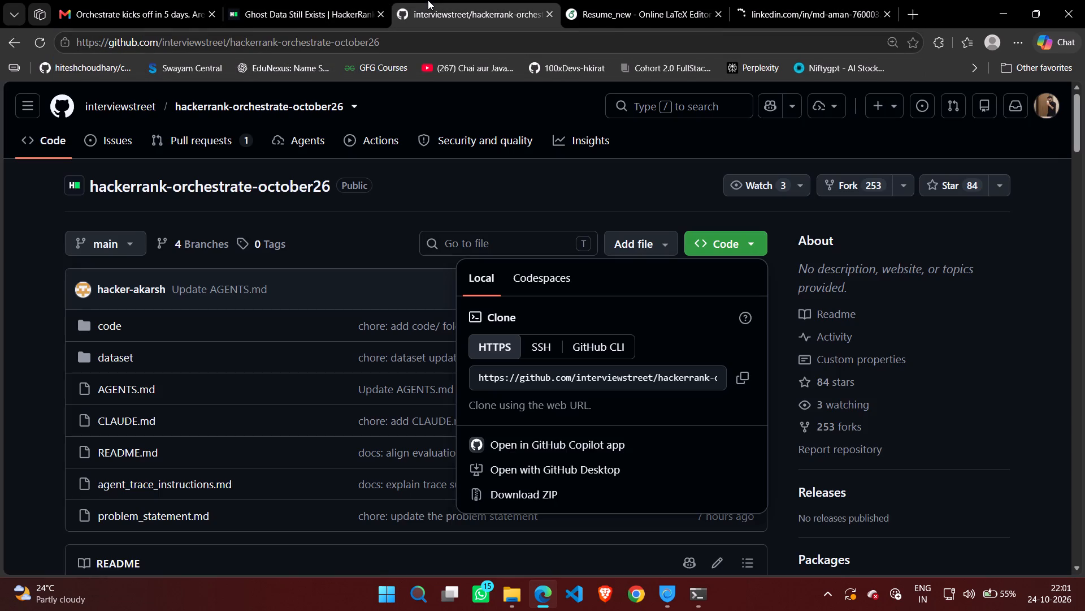
click(1051, 112)
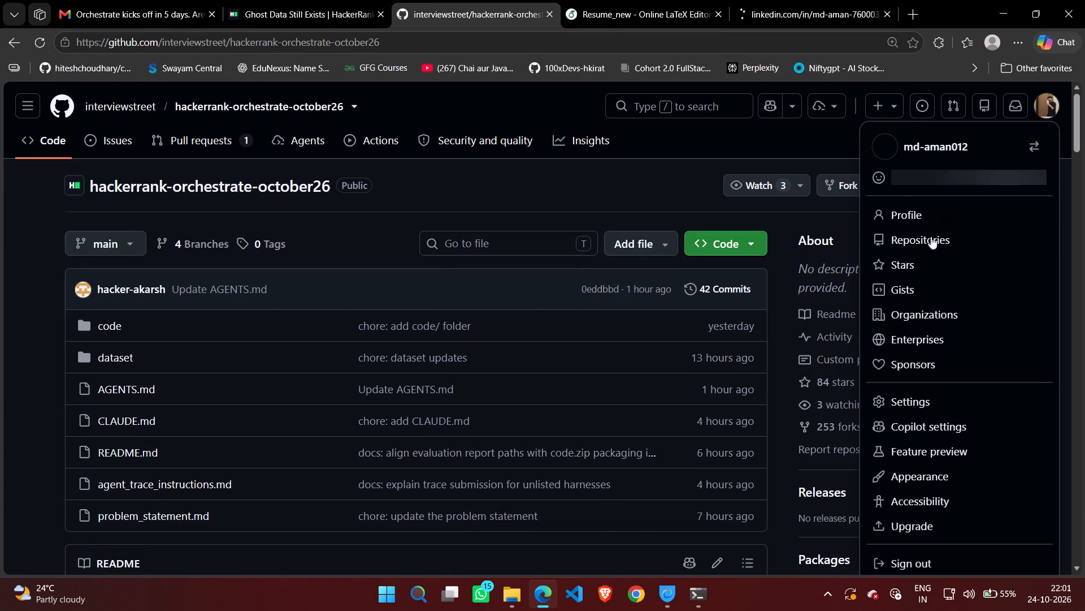
click(928, 225)
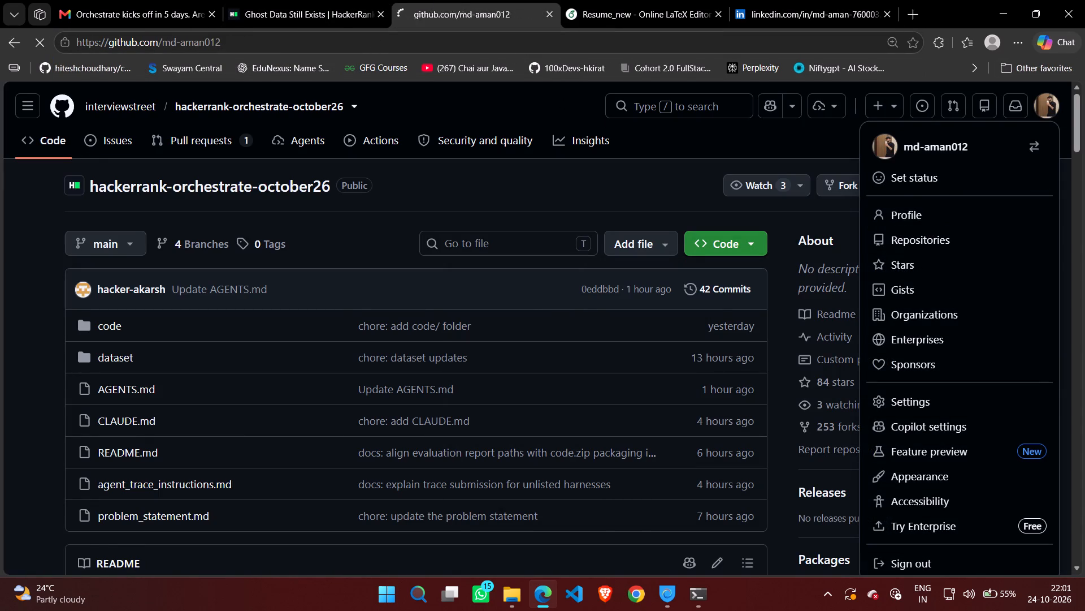
click(481, 44)
key(ctrl+a)
key(ctrl+c)
click(309, 0)
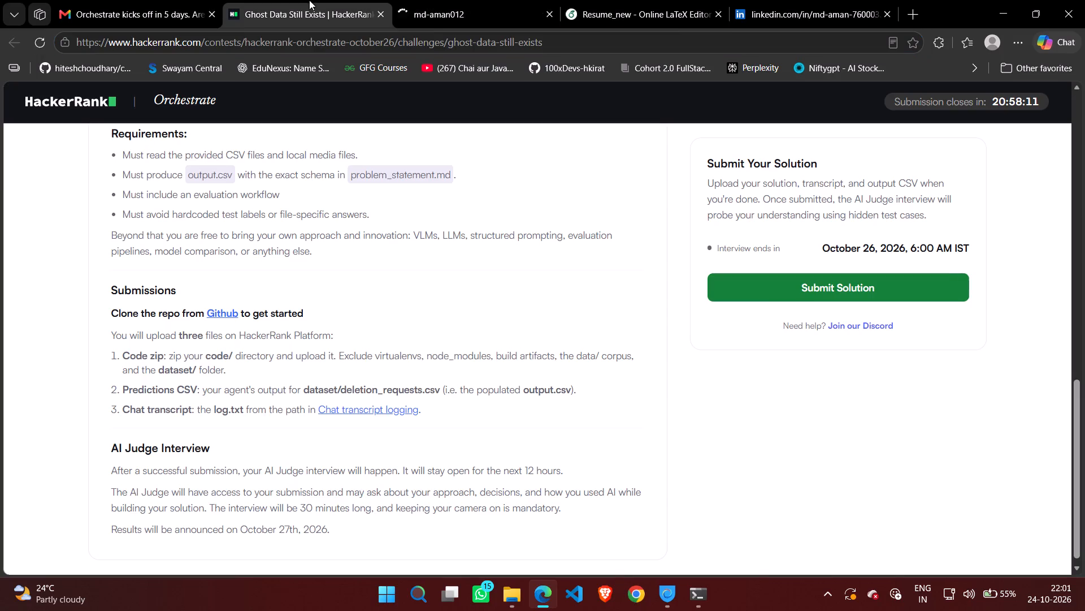
click(680, 0)
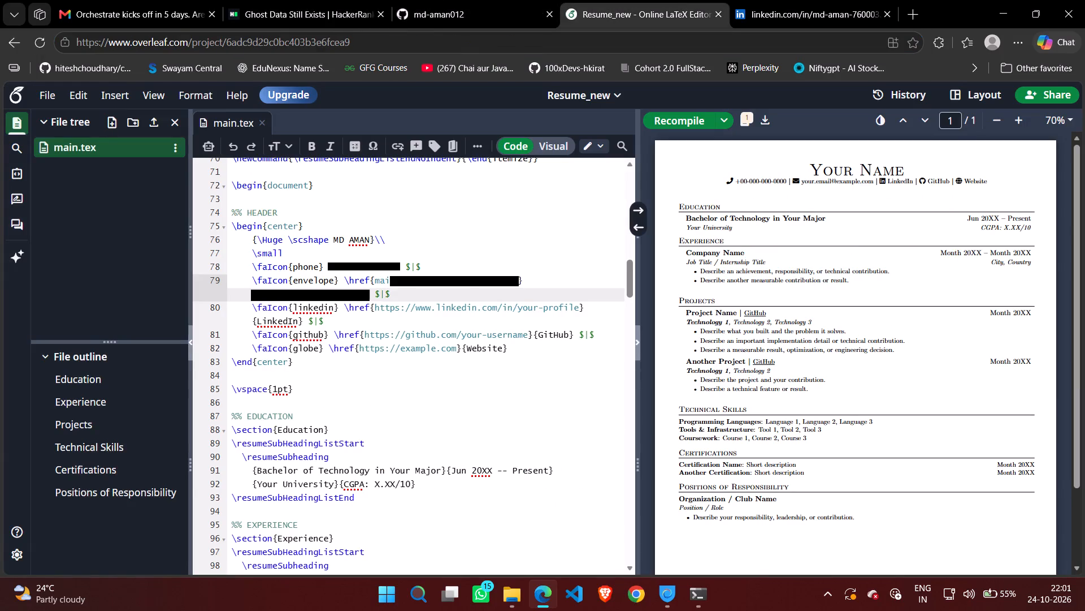
drag(366, 333, 518, 333)
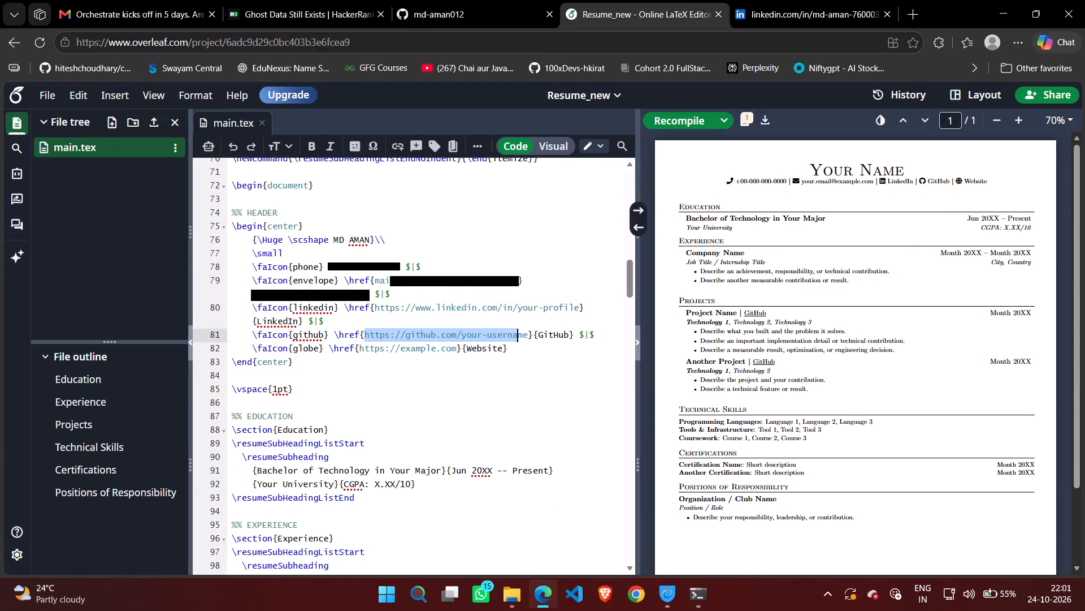
drag(518, 333, 527, 333)
key(ctrl+v)
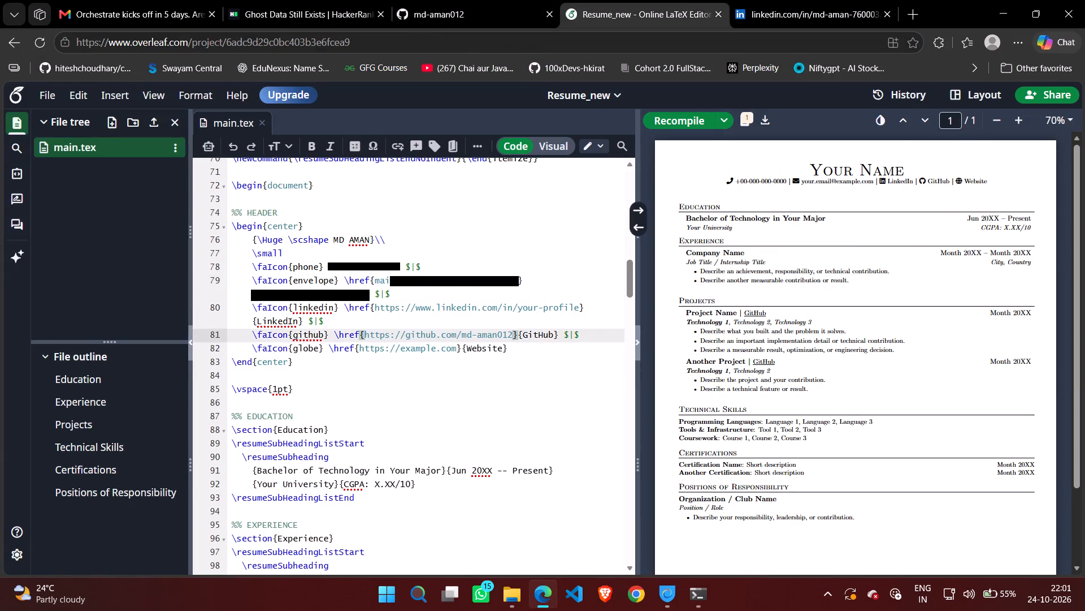
Return to the LinkedIn page and open the owner's account options.
click(818, 1)
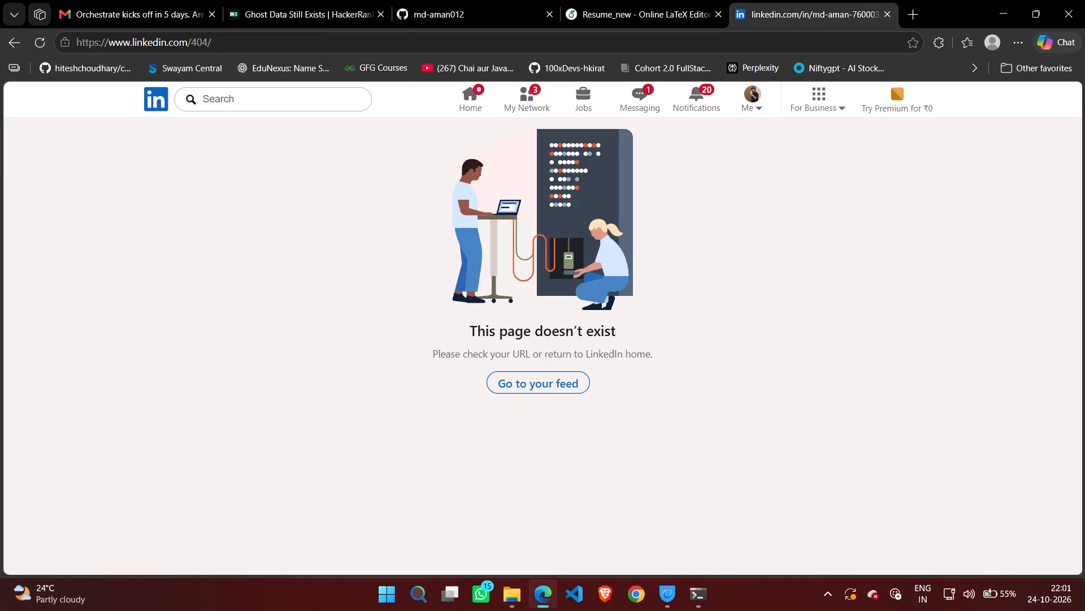
click(752, 96)
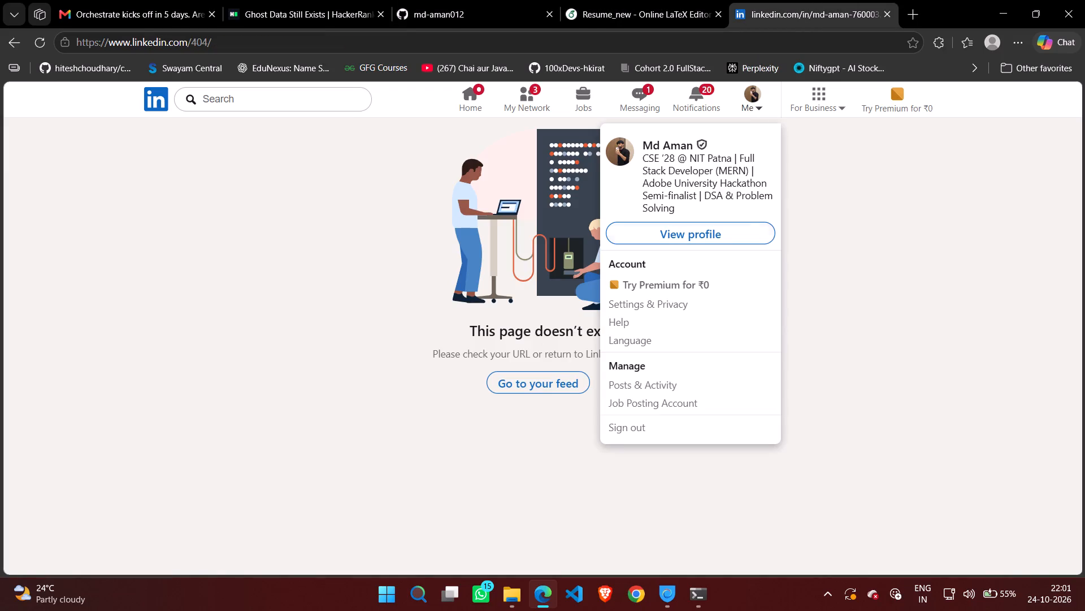
Open the resume owner's LinkedIn profile, copy its full web address, and return to the resume project in Overleaf.
click(658, 239)
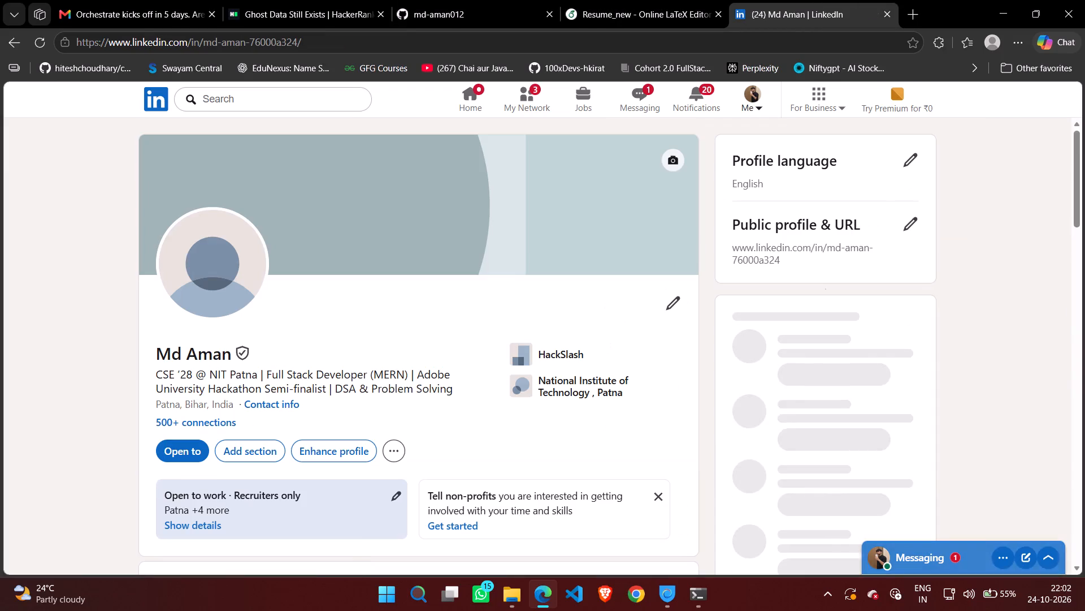
ctrl+click(335, 45)
key(ctrl+a)
key(ctrl+c)
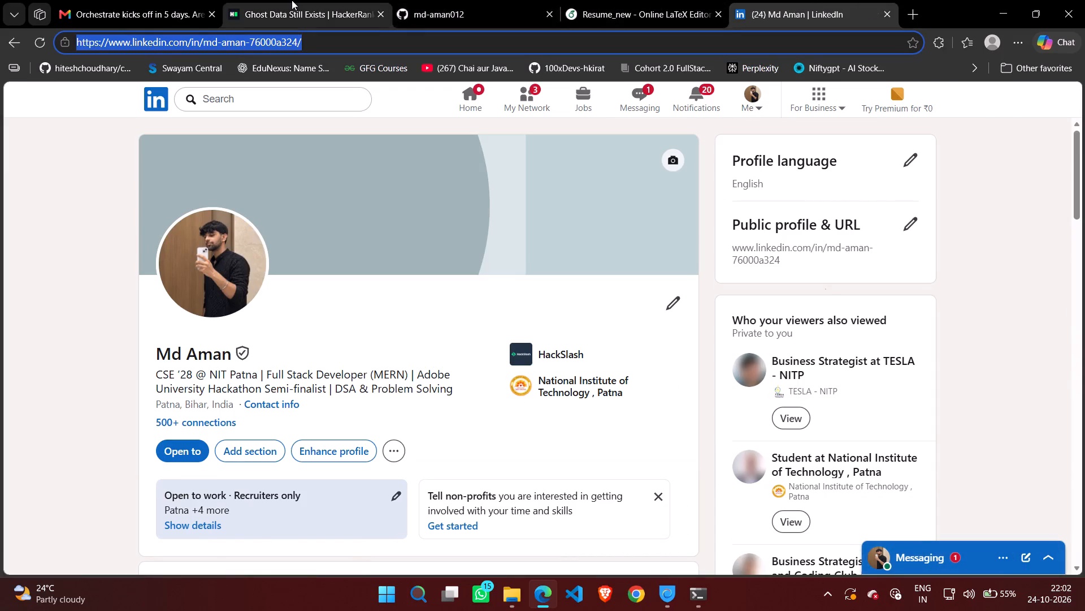
click(646, 1)
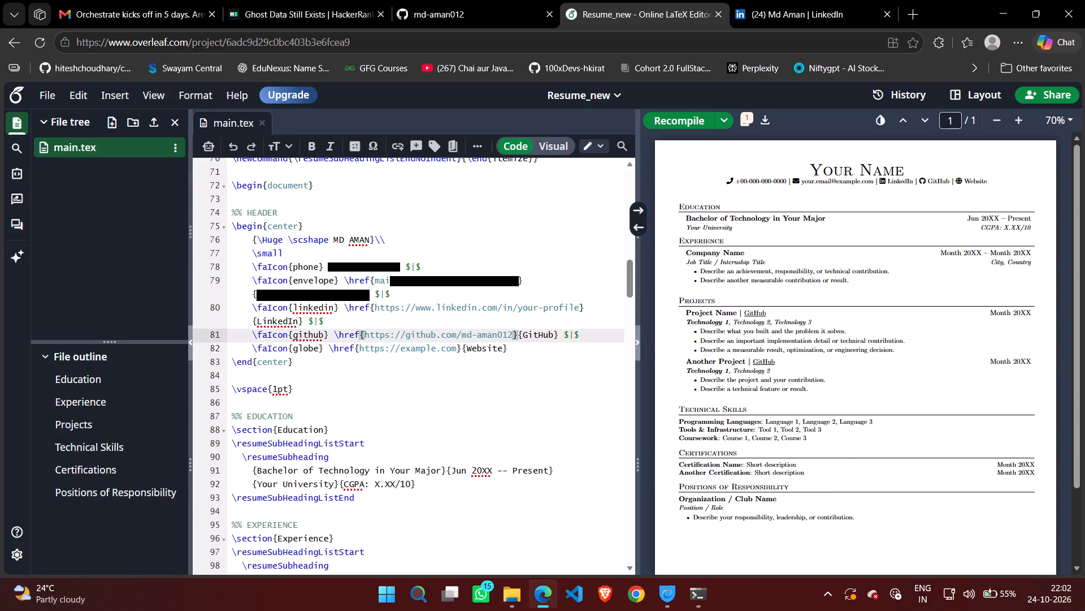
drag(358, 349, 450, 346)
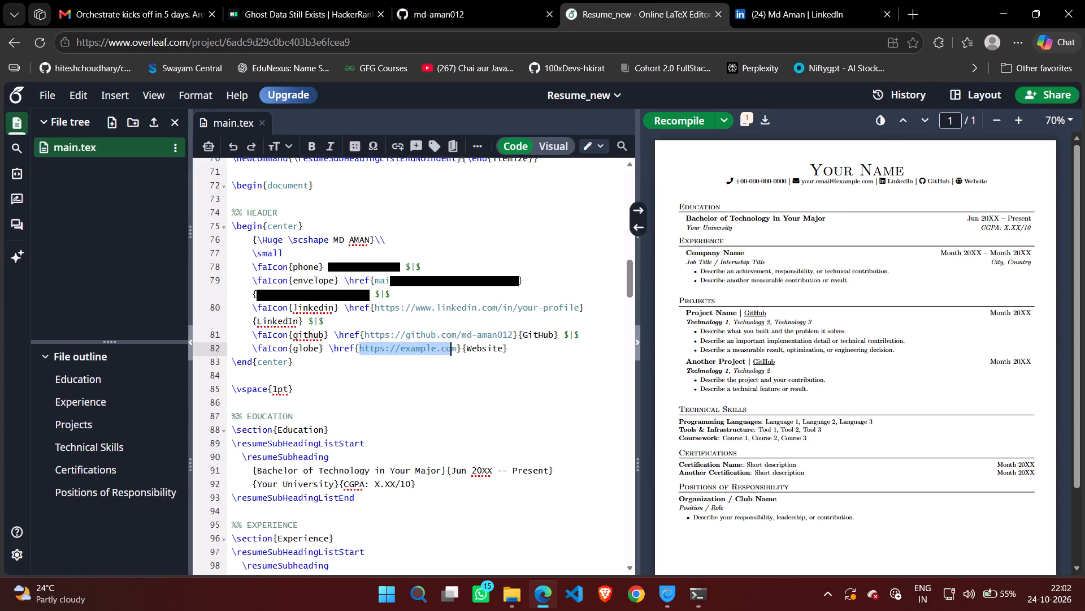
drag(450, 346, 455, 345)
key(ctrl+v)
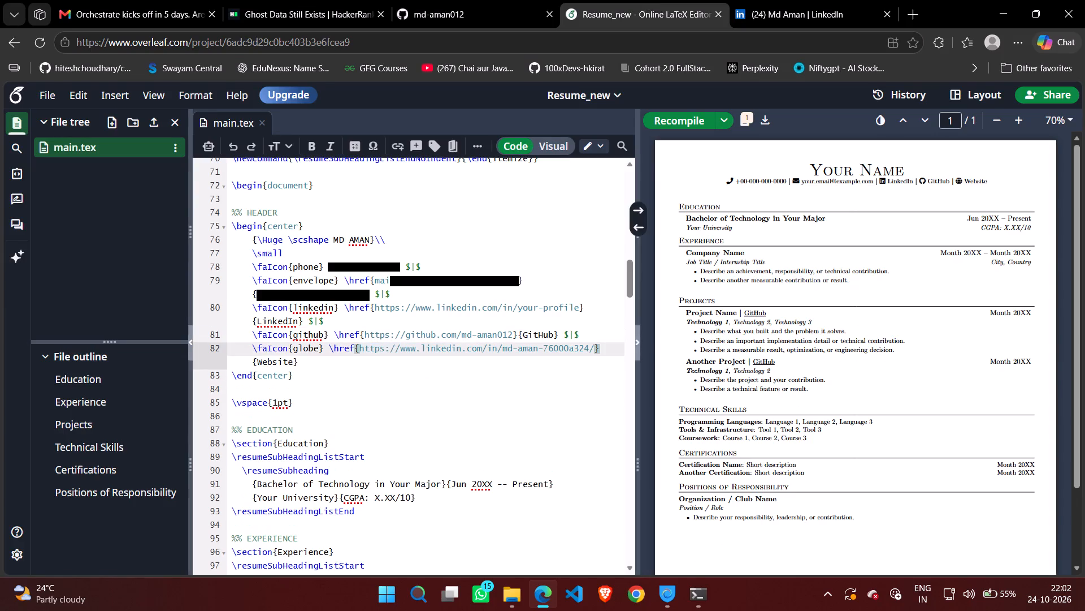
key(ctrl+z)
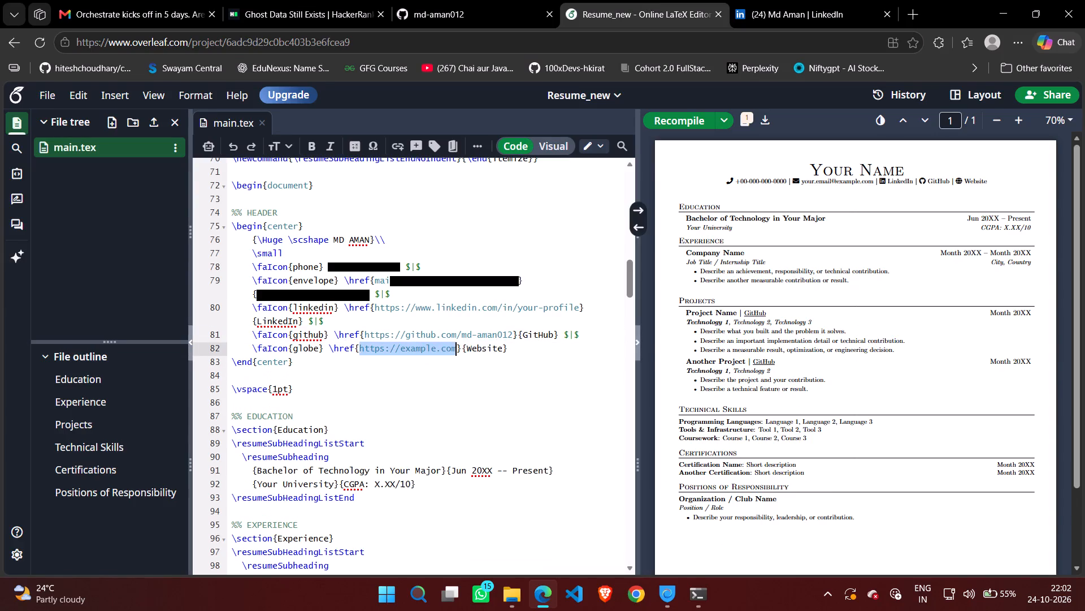
Replace the placeholder URL in the resume header's LinkedIn link with the copied LinkedIn profile address.
drag(375, 308, 565, 310)
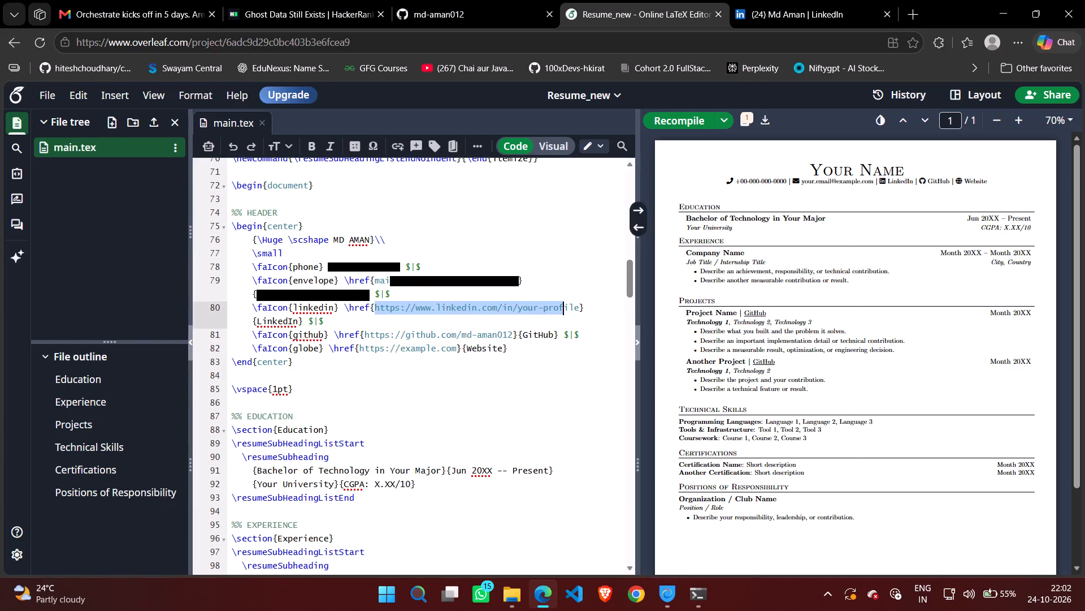
drag(565, 310, 578, 310)
key(ctrl+v)
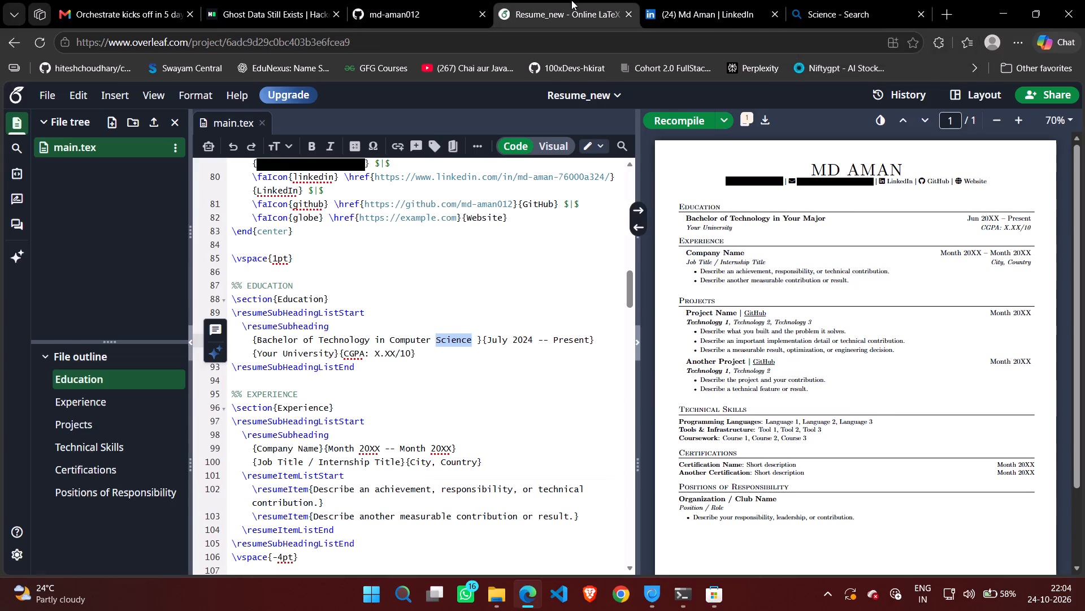
click(504, 352)
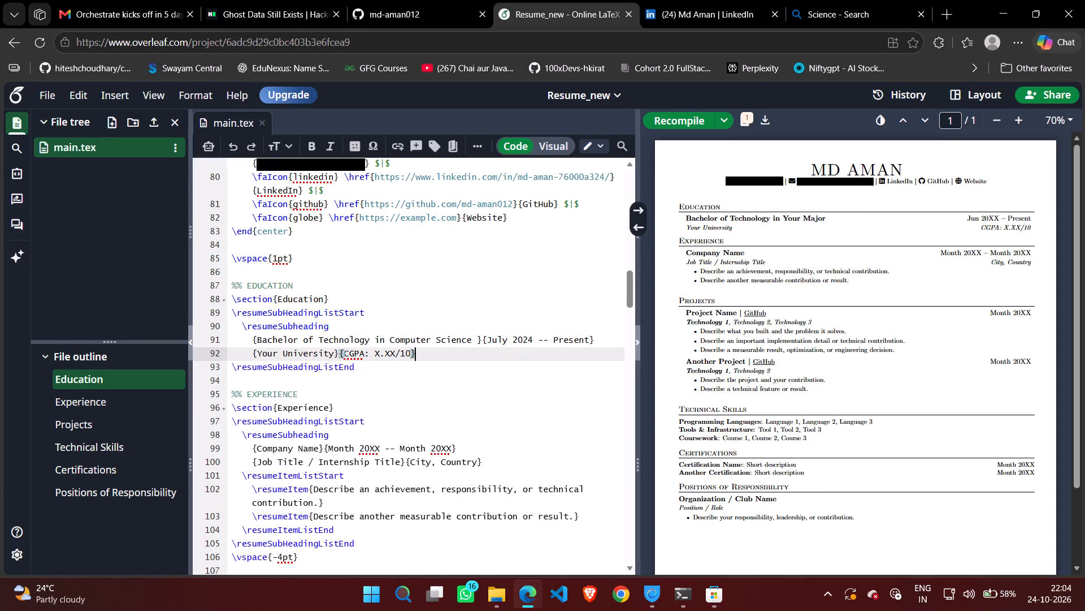
drag(335, 355, 259, 354)
key(BackSpace)
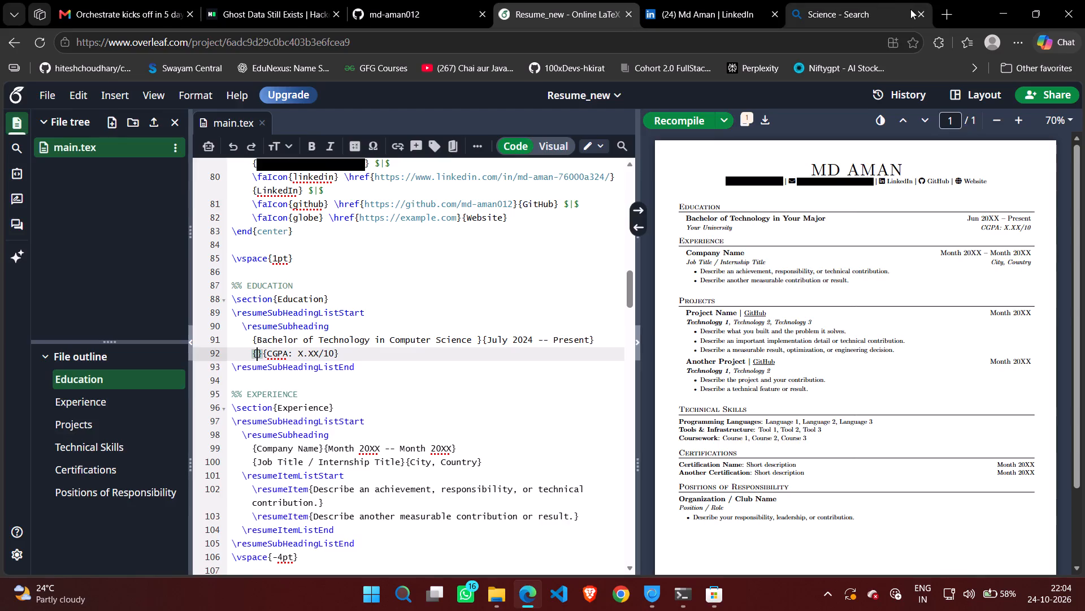
Search the web for "Nit patna" and copy "National Institute of Technology, Patna" into the Education entry's empty university field.
click(884, 16)
drag(349, 113, 71, 98)
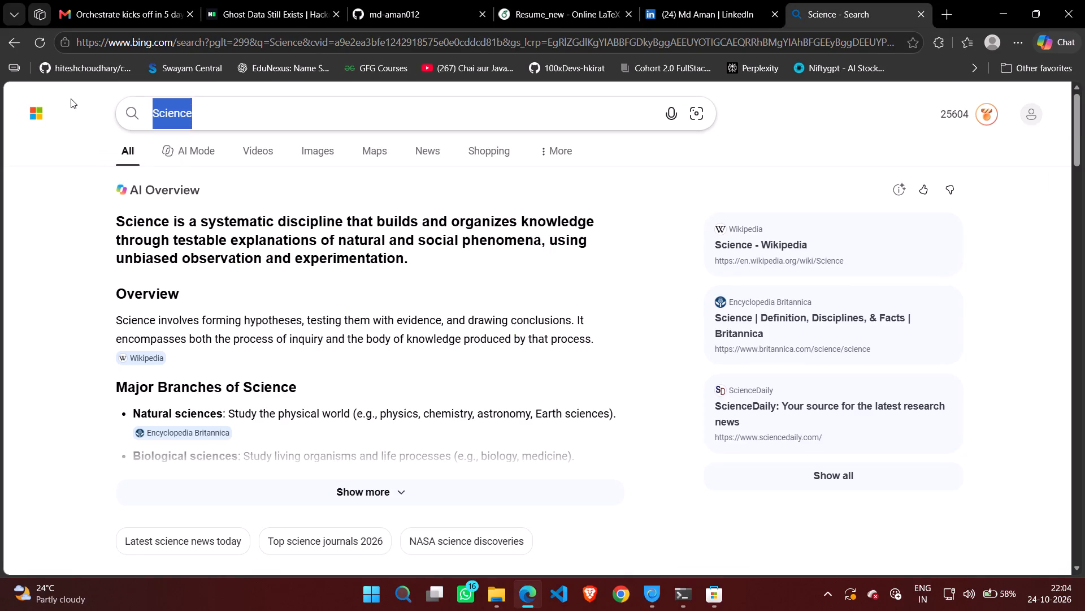
text(Na)
key(BackSpace)
text(it patna)
key(Return)
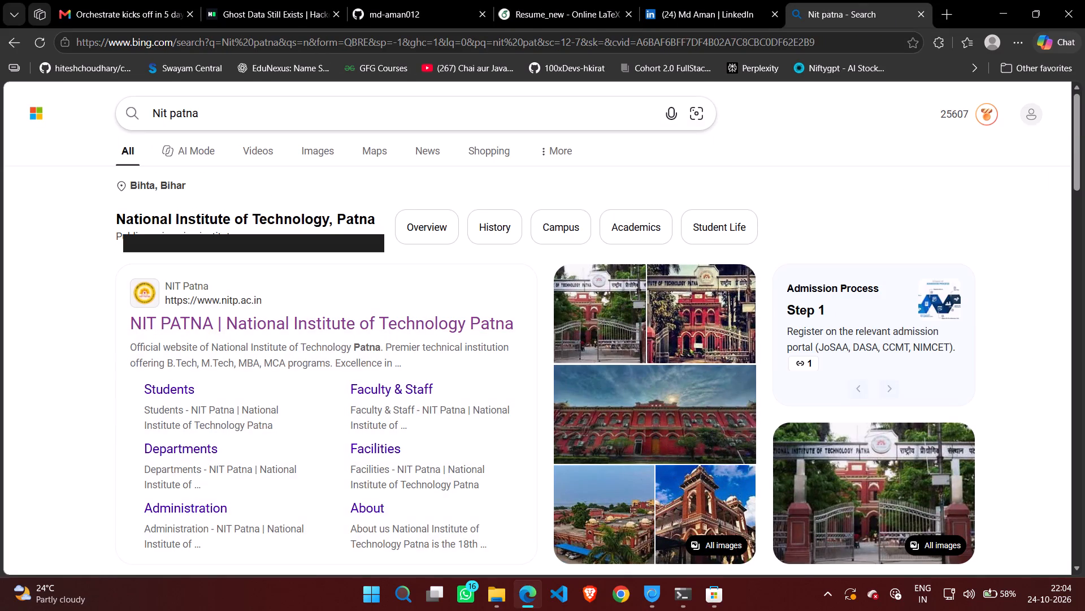
drag(116, 223, 375, 206)
key(ctrl+c)
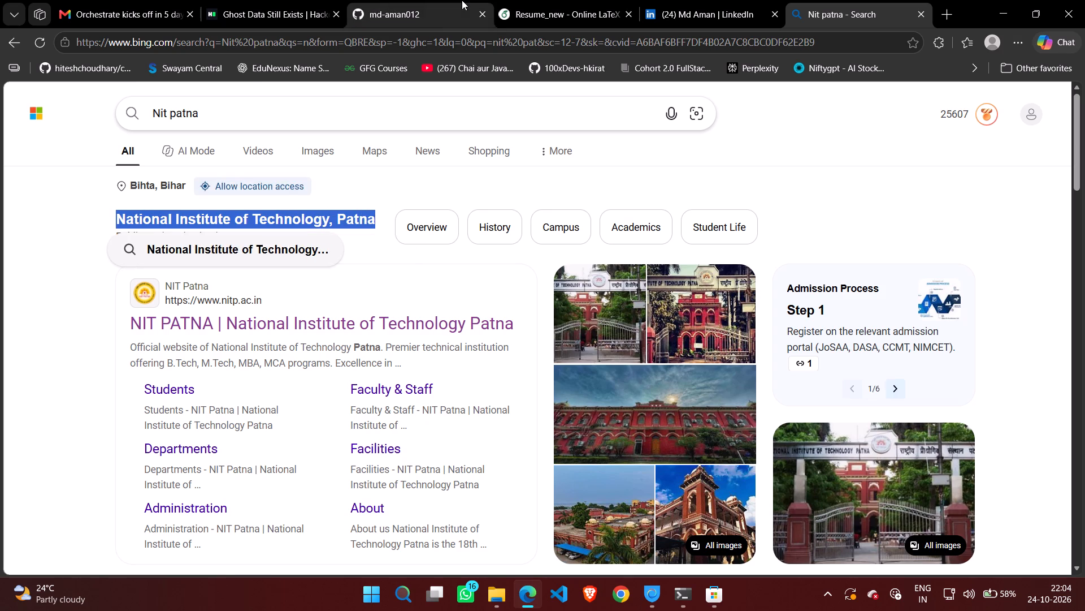
click(461, 0)
click(615, 1)
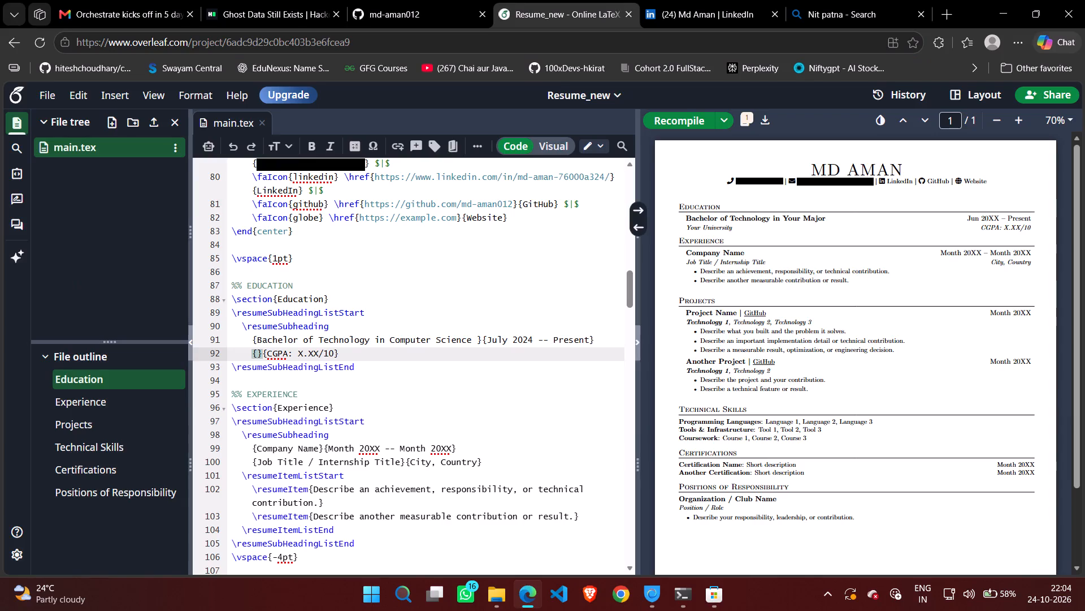
key(ctrl+v)
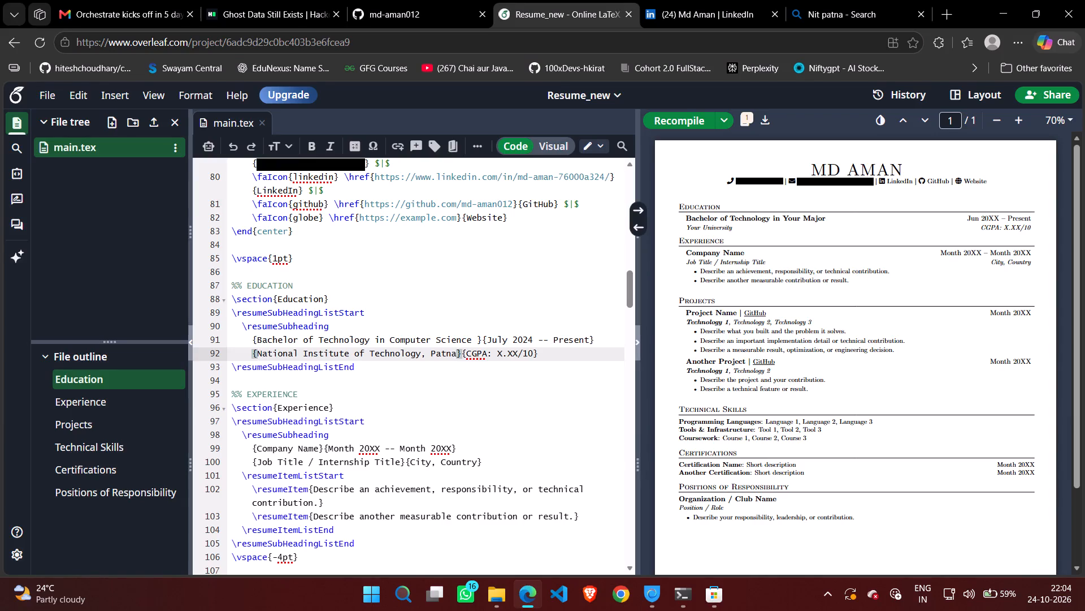
Set the CGPA in the Education entry to 8.04/10.
click(517, 349)
key(BackSpace)
key(BackSpace)
key(BackSpace)
key(BackSpace)
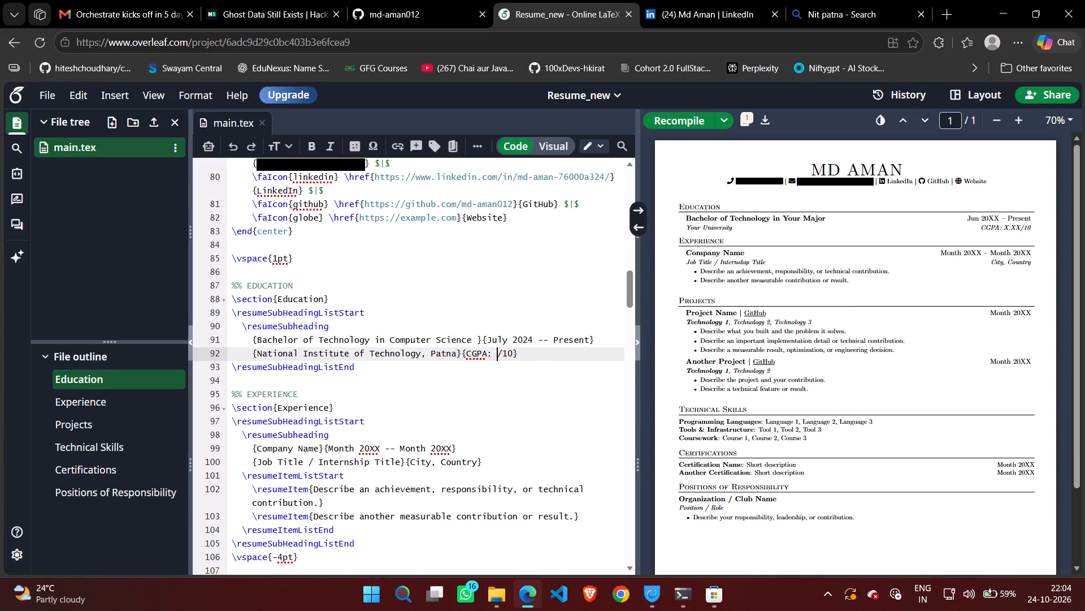
text(8.04)
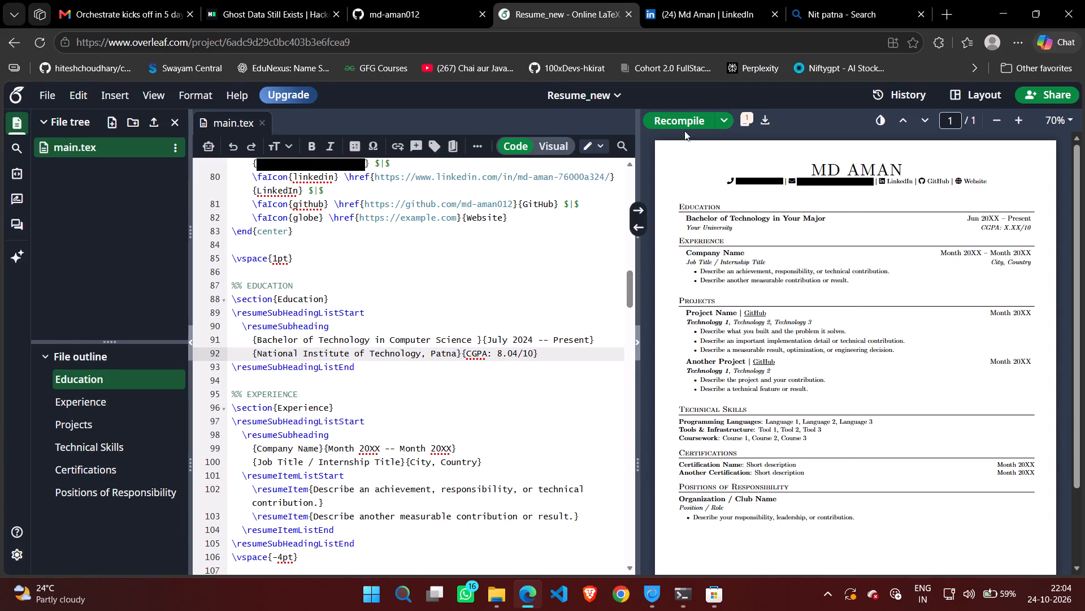
Recompile the Resume_new PDF with the filled-in Education entry.
click(679, 127)
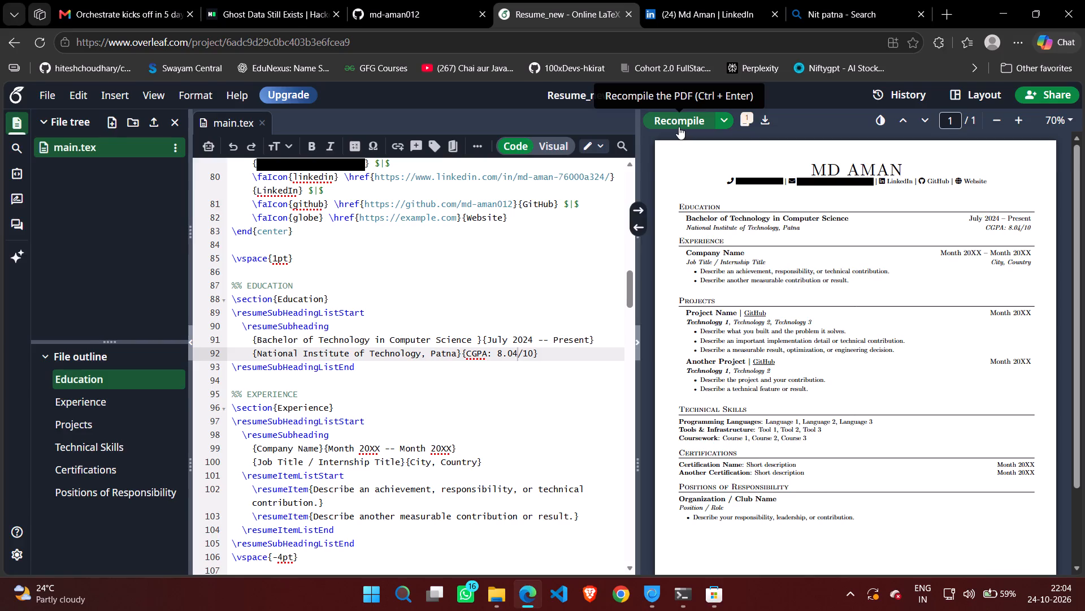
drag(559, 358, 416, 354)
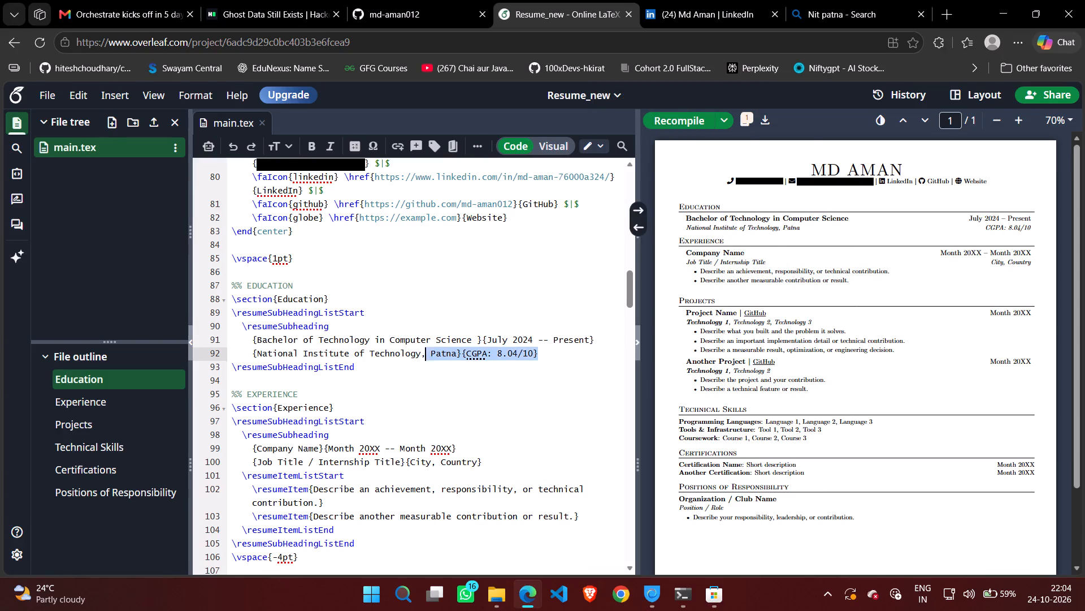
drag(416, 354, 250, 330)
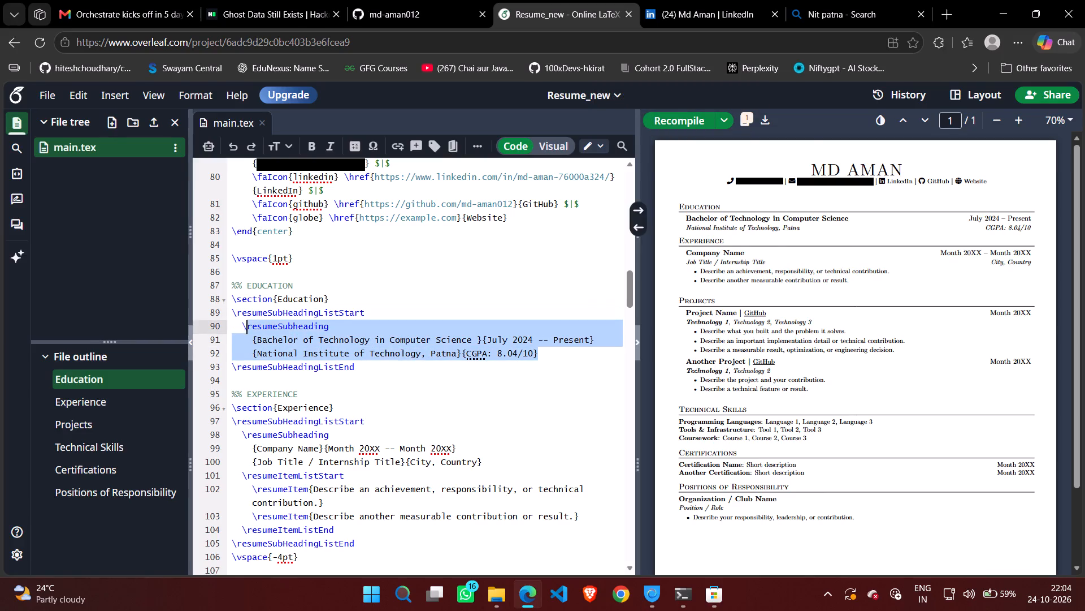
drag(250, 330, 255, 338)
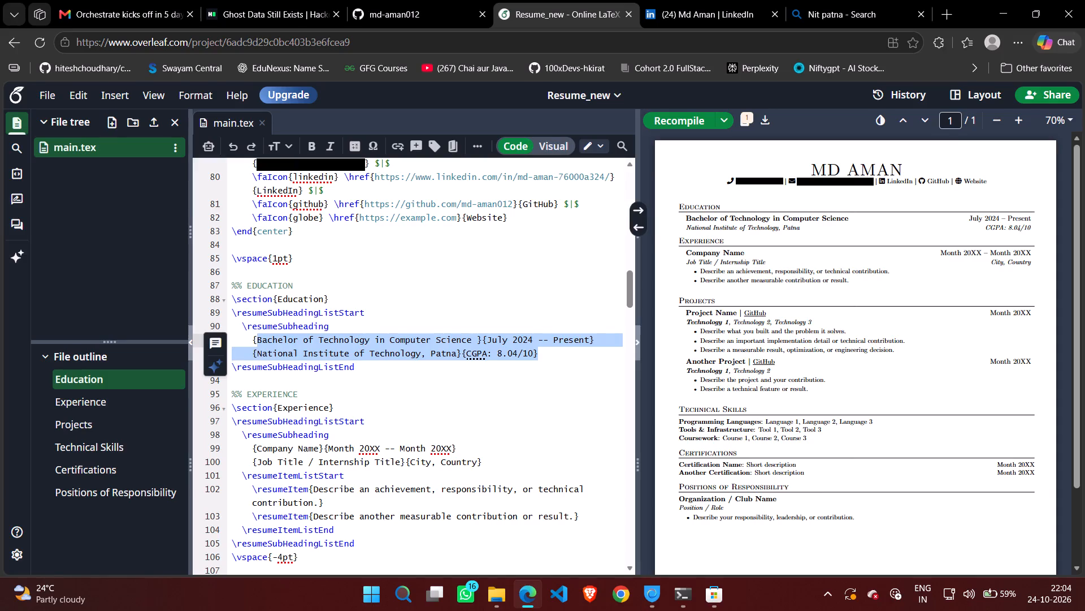
Open the Resume_new_off_campus project from the Overleaf projects list in a new browser tab.
click(943, 10)
text(over)
key(Return)
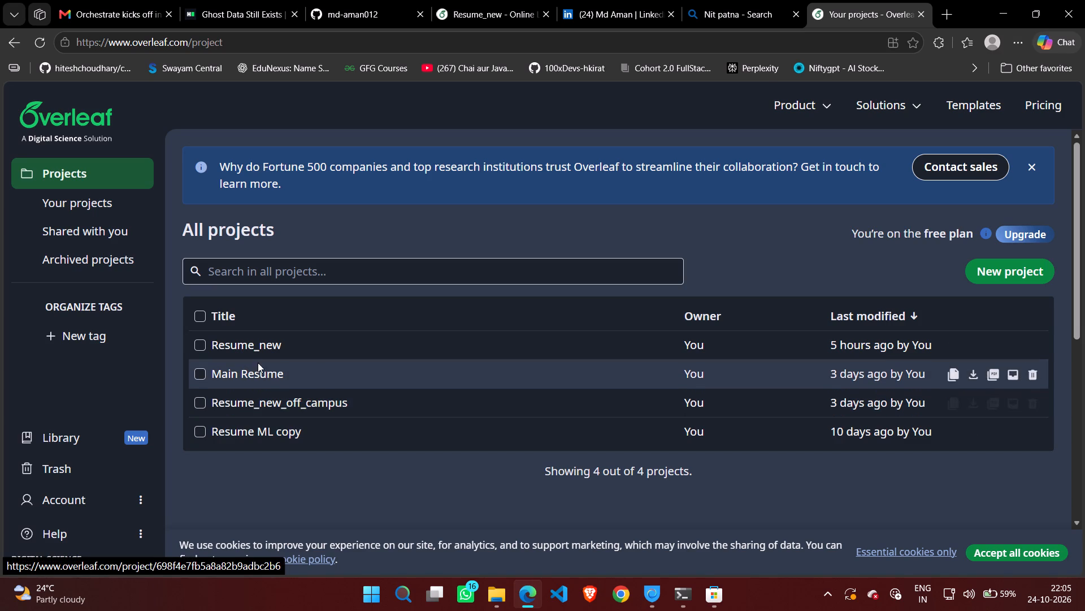
click(253, 401)
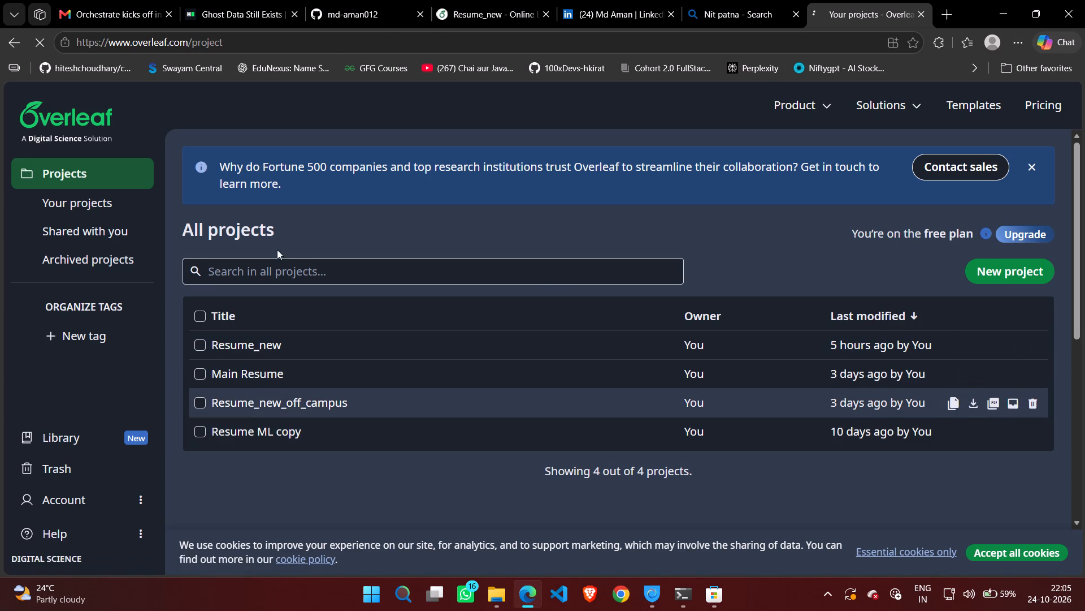
Return to Resume_new, add two copies of the Bachelor of Technology entry below the original in Education, and recompile.
click(384, 0)
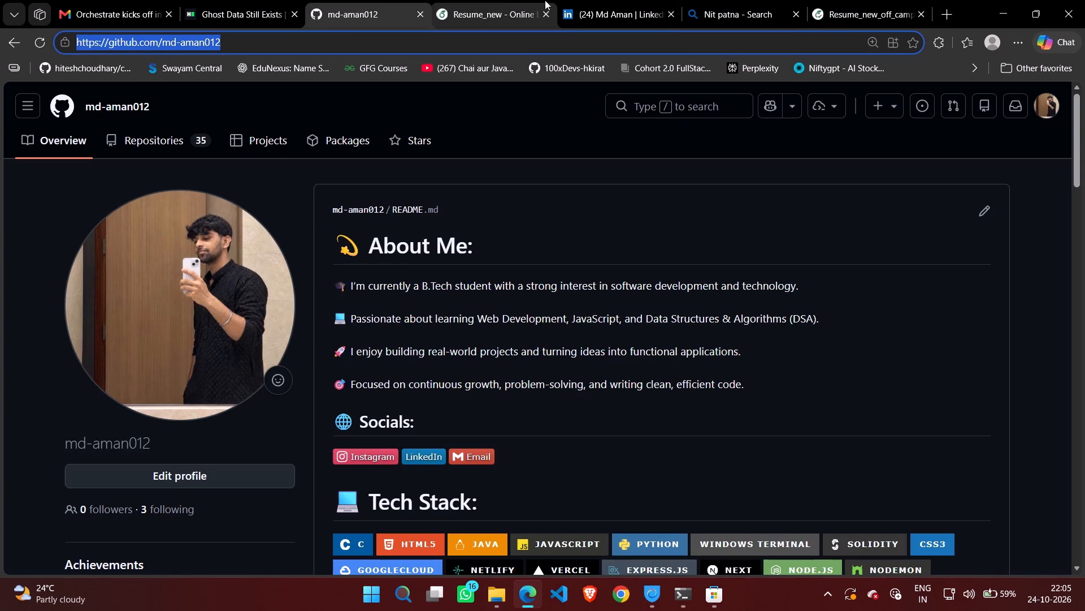
click(516, 0)
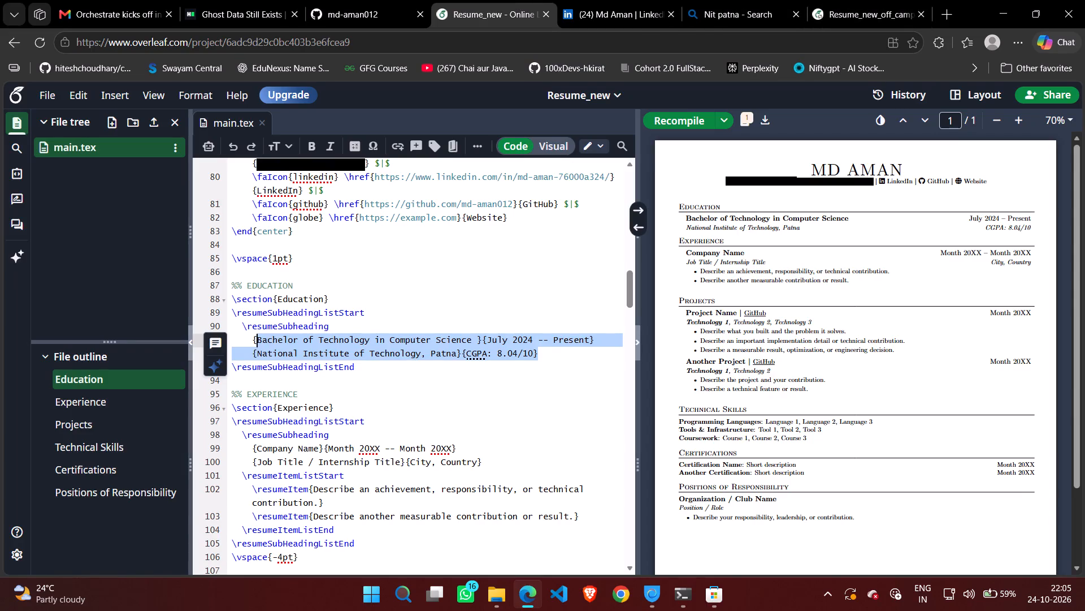
click(558, 355)
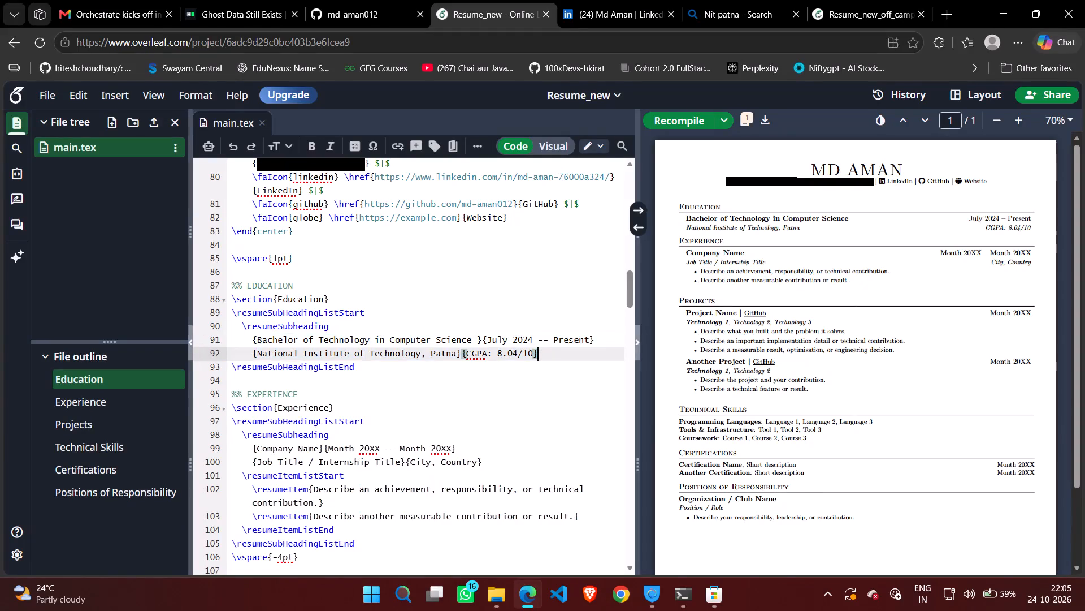
drag(238, 321, 549, 354)
key(ctrl+c)
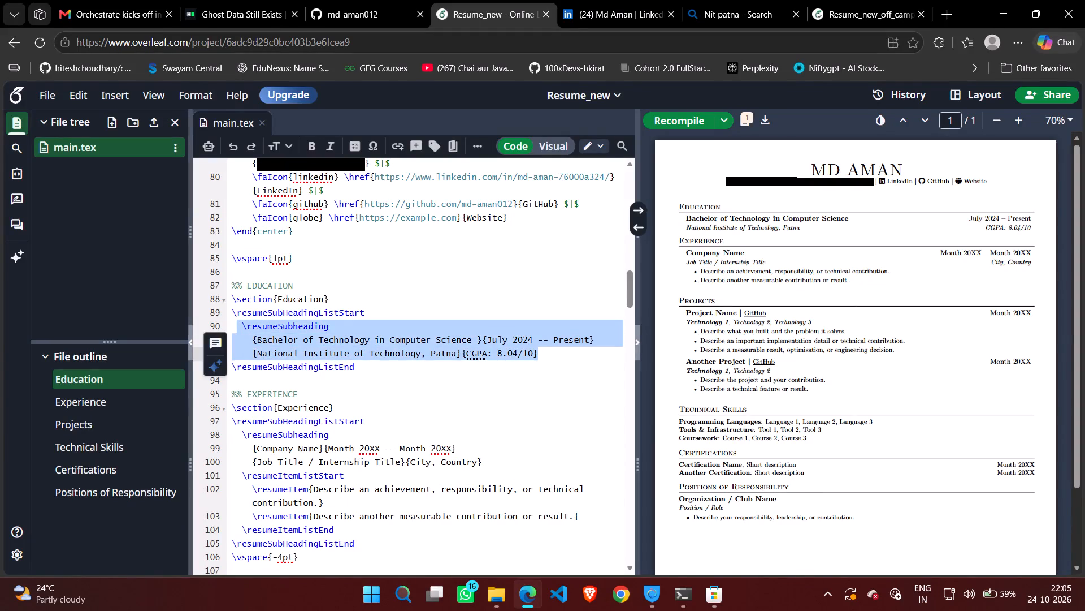
click(549, 354)
key(Return)
key(ctrl+v)
key(Return)
key(ctrl+v)
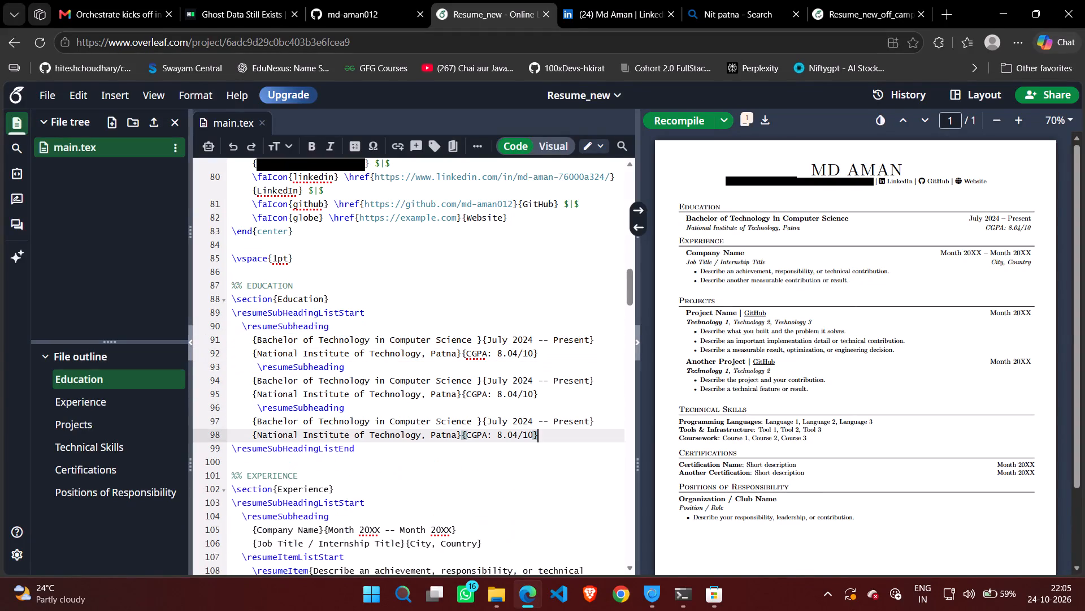
click(687, 117)
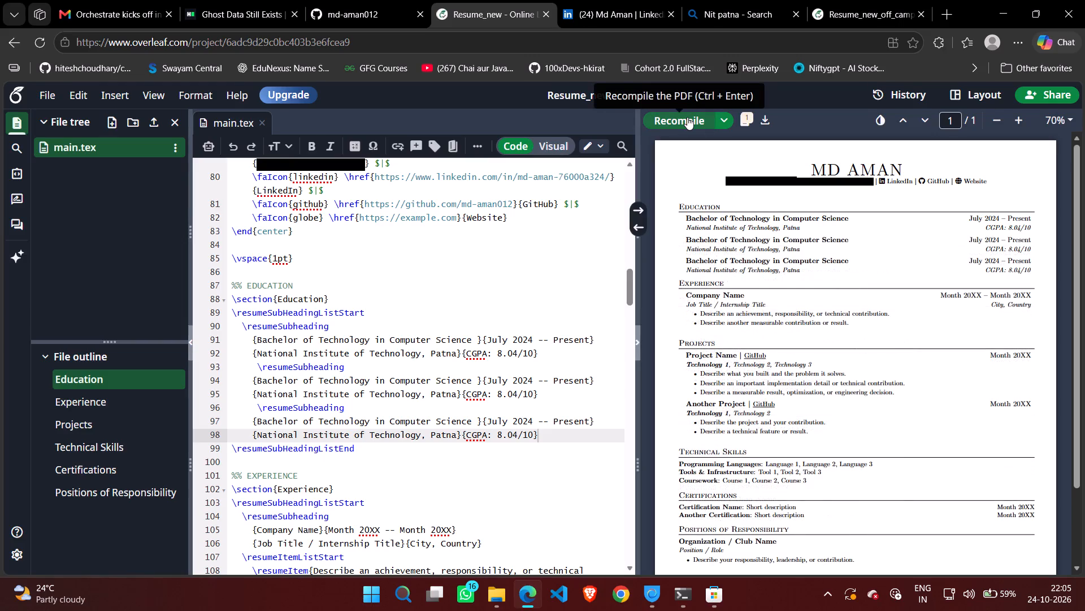
Look at the Education section of the Resume_new_off_campus resume, then return to Resume_new.
click(892, 3)
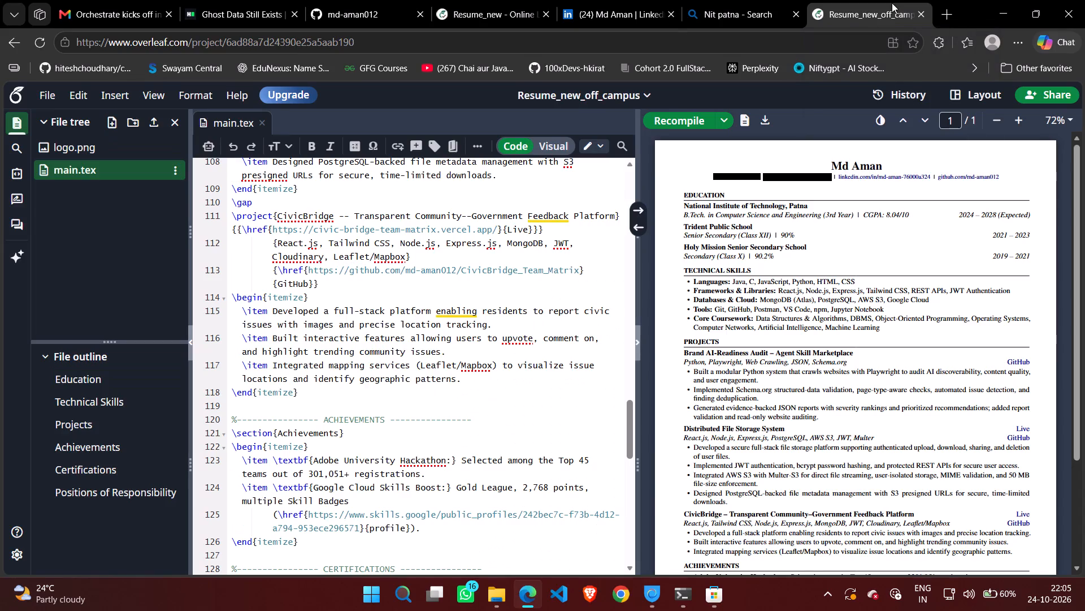
click(726, 10)
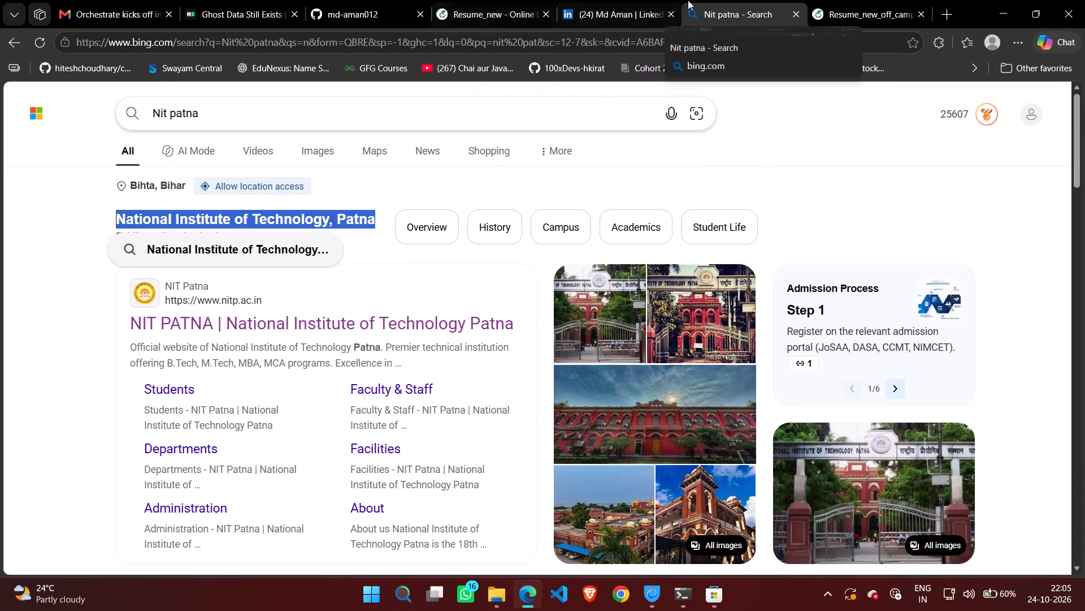
click(629, 1)
click(735, 0)
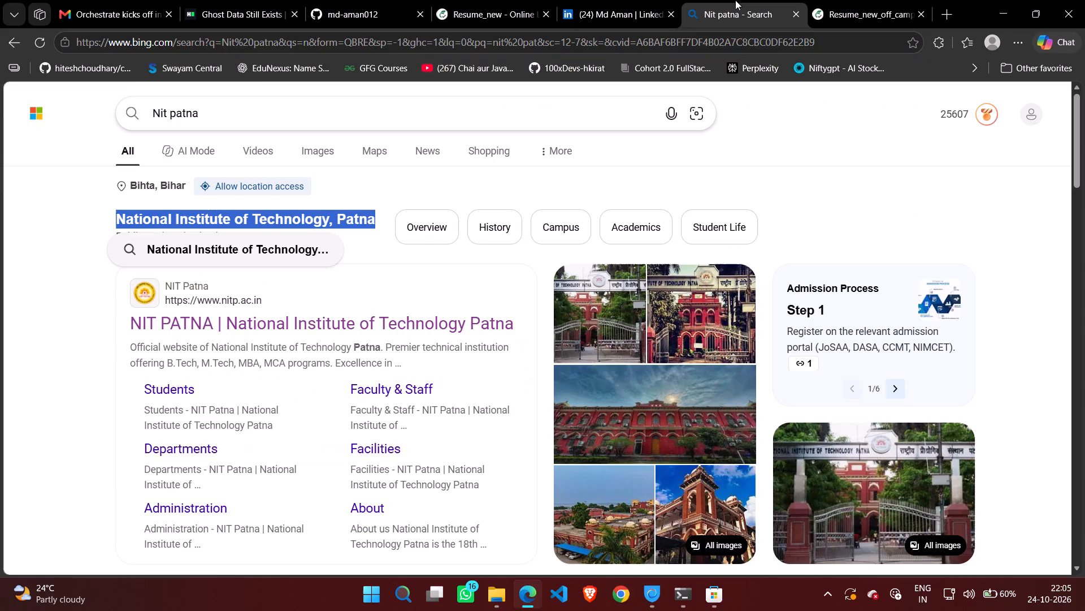
click(855, 0)
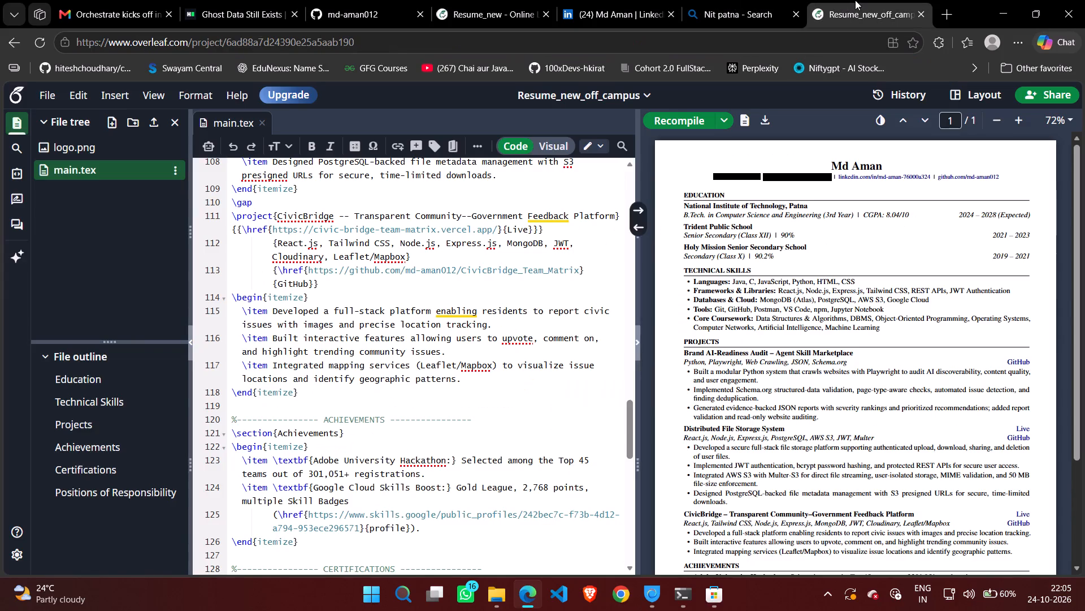
click(771, 0)
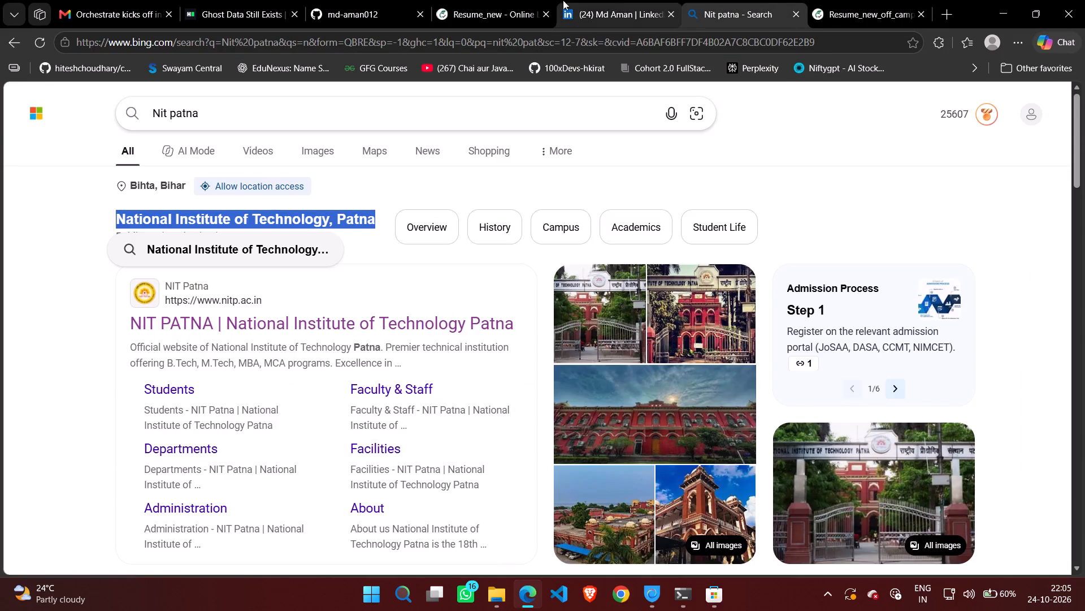
click(511, 0)
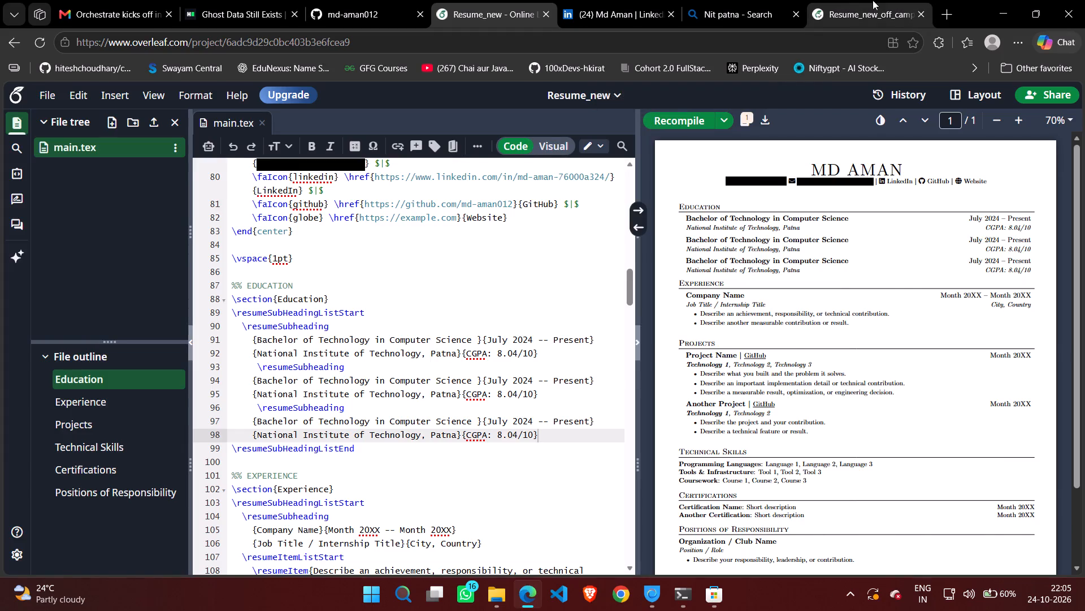
In the Resume_new_off_campus source, copy "Senior Secondary (Class XII" from the Trident Public School education entry.
click(843, 0)
scroll(328, 418, up, 6)
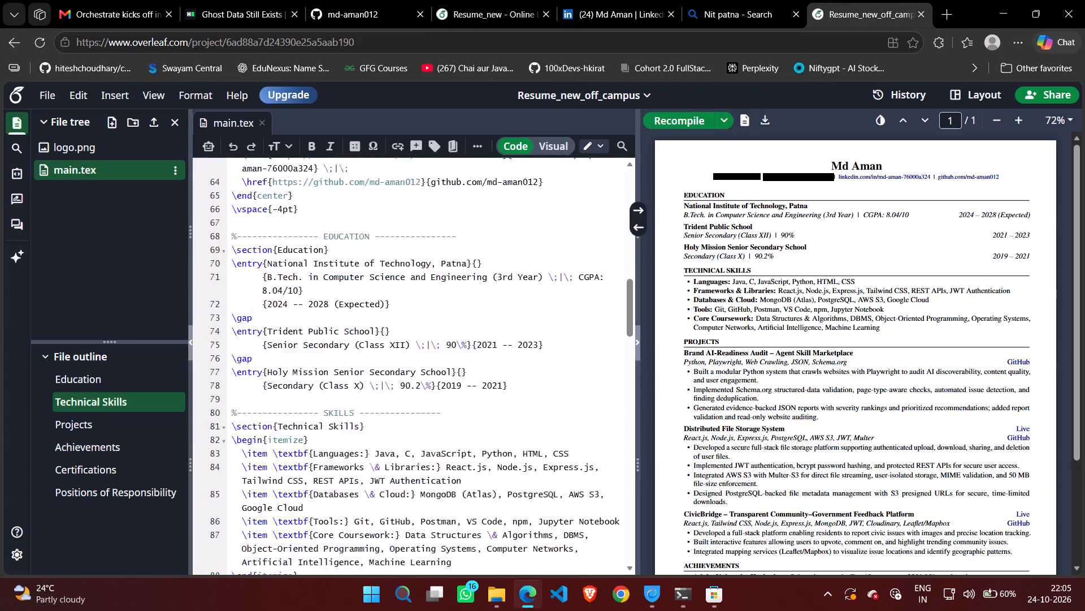
scroll(328, 418, up, 8)
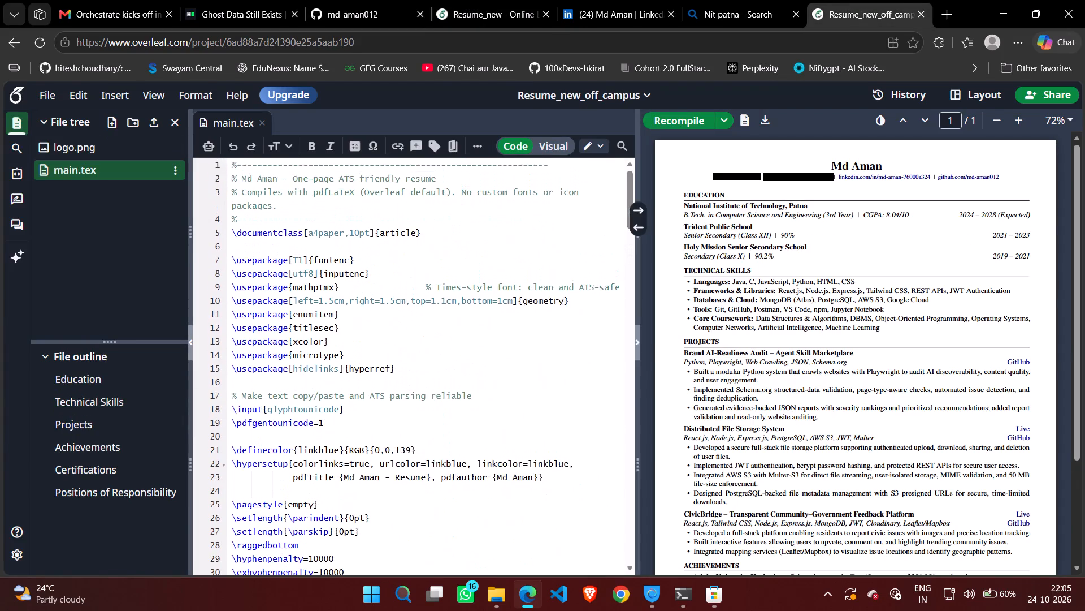
scroll(328, 418, down, 5)
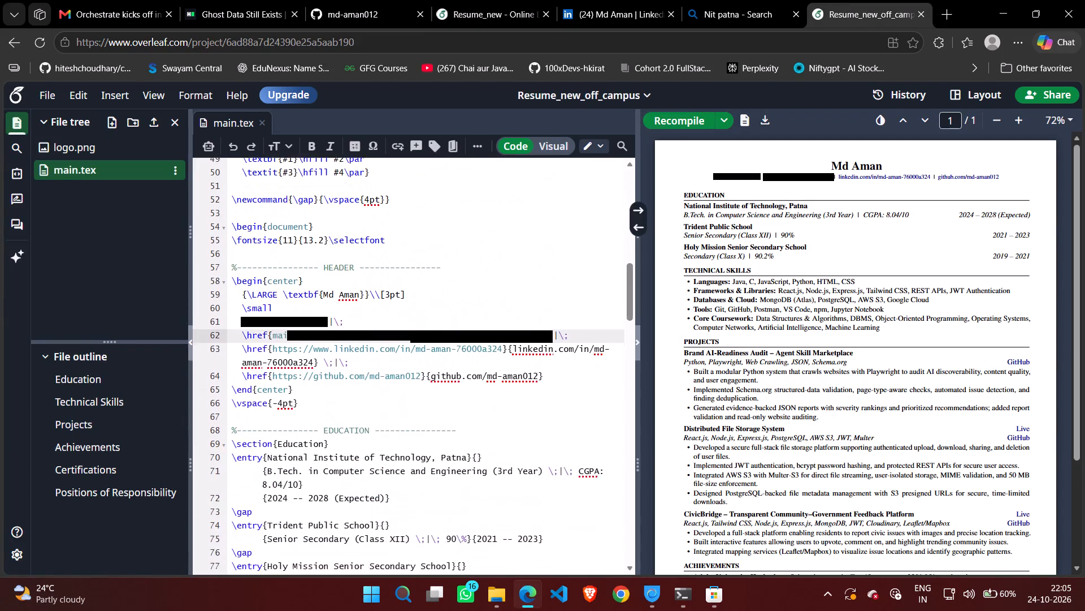
scroll(328, 418, down, 3)
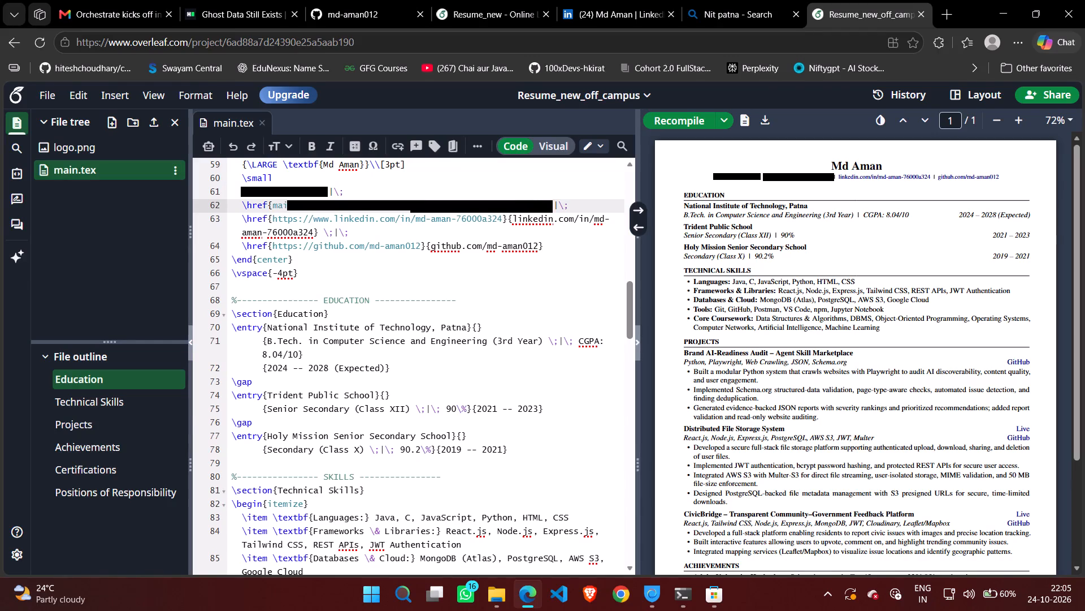
drag(268, 410, 409, 408)
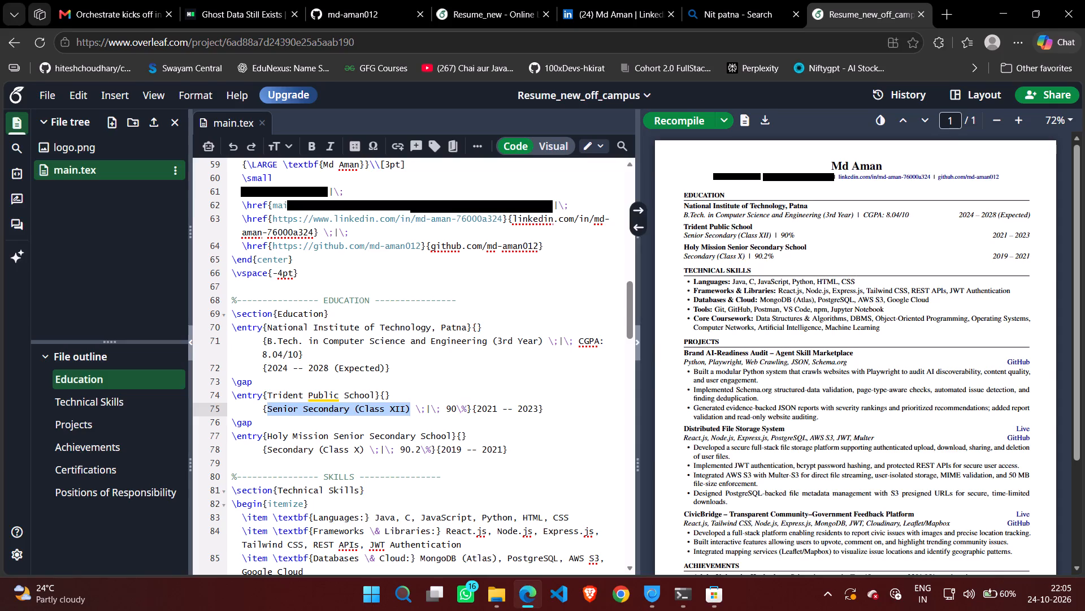
drag(409, 408, 404, 408)
key(ctrl+c)
key(ctrl+c)
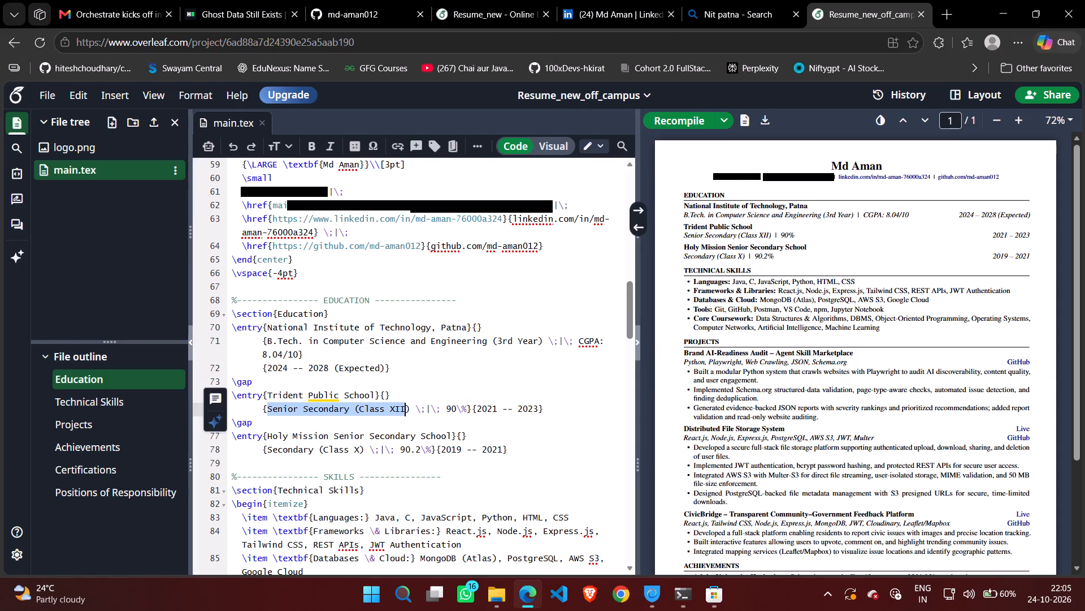
Move the Resume_new browser tab directly beside the Resume_new_off_campus tab.
drag(510, 2, 719, 0)
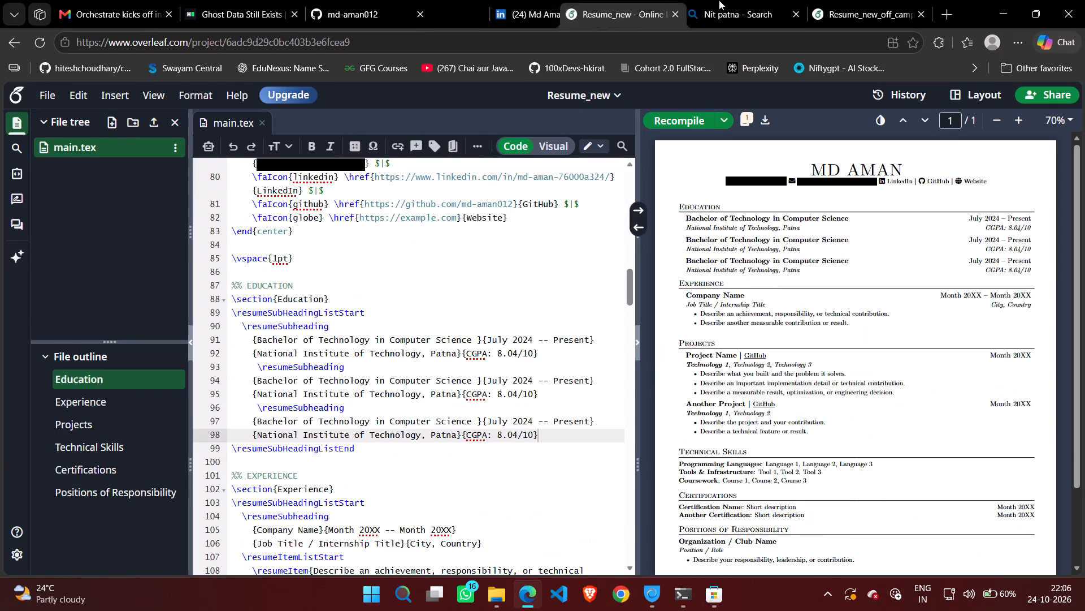
drag(719, 0, 736, 0)
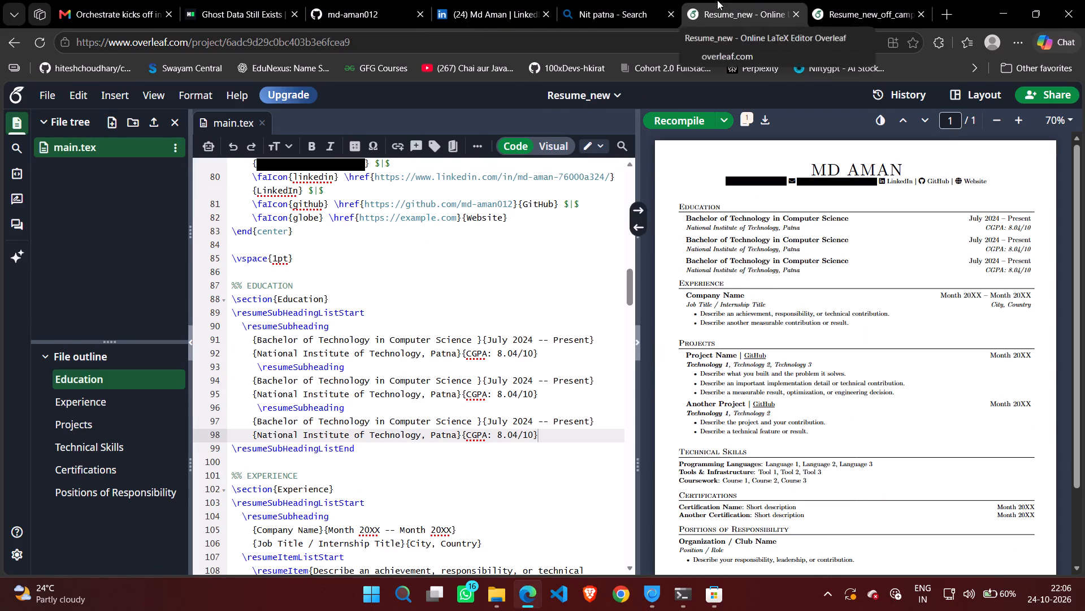
click(754, 0)
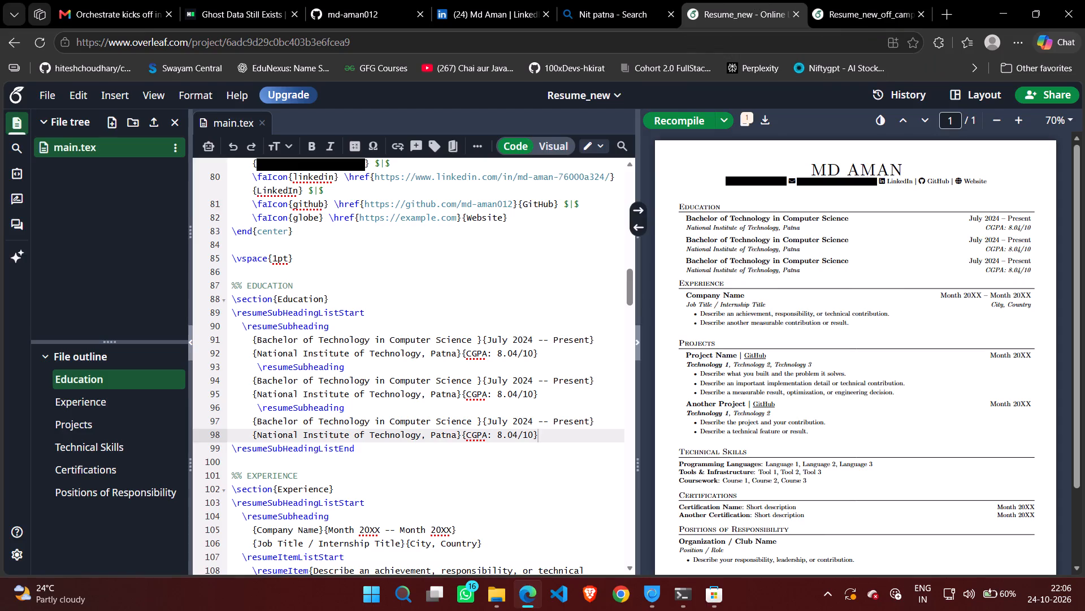
Replace the degree title of the second Education entry with "Senior Secondary (Class XII)".
drag(258, 380, 424, 389)
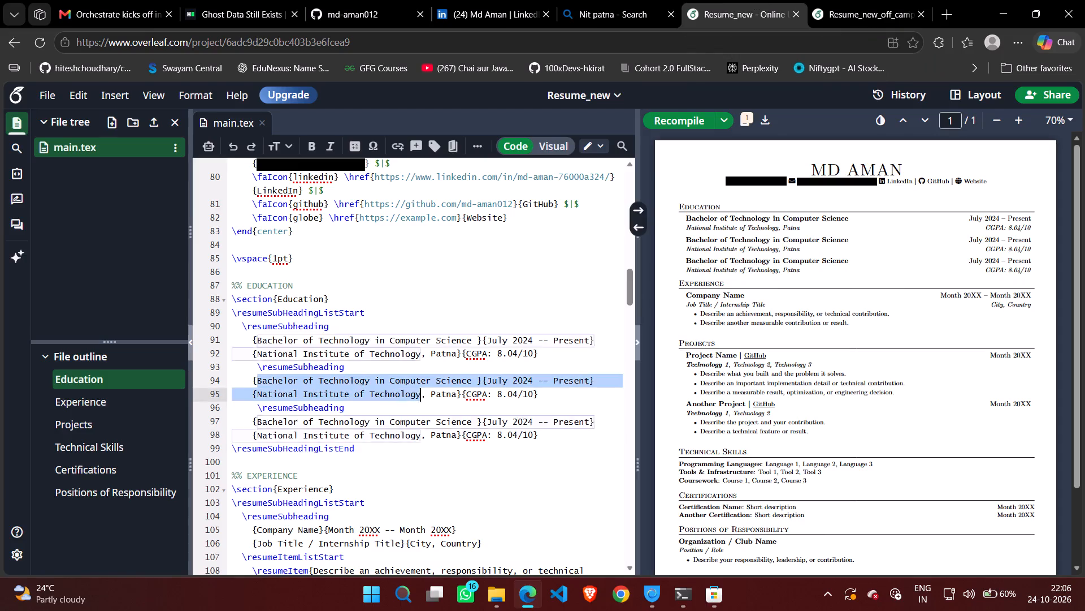
drag(424, 389, 476, 382)
key(ctrl+v)
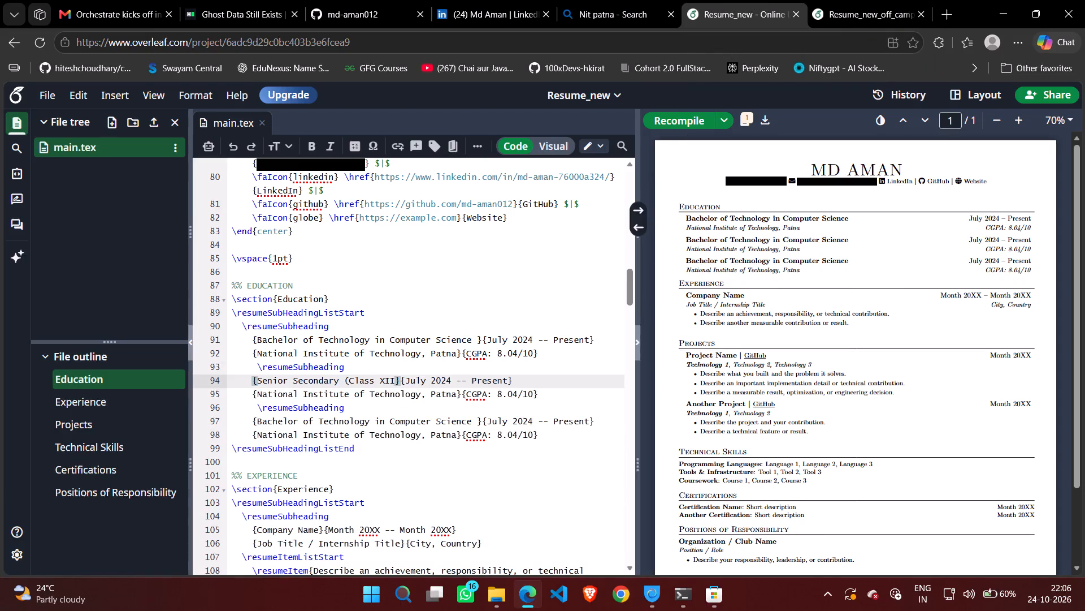
key(shift+parenright)
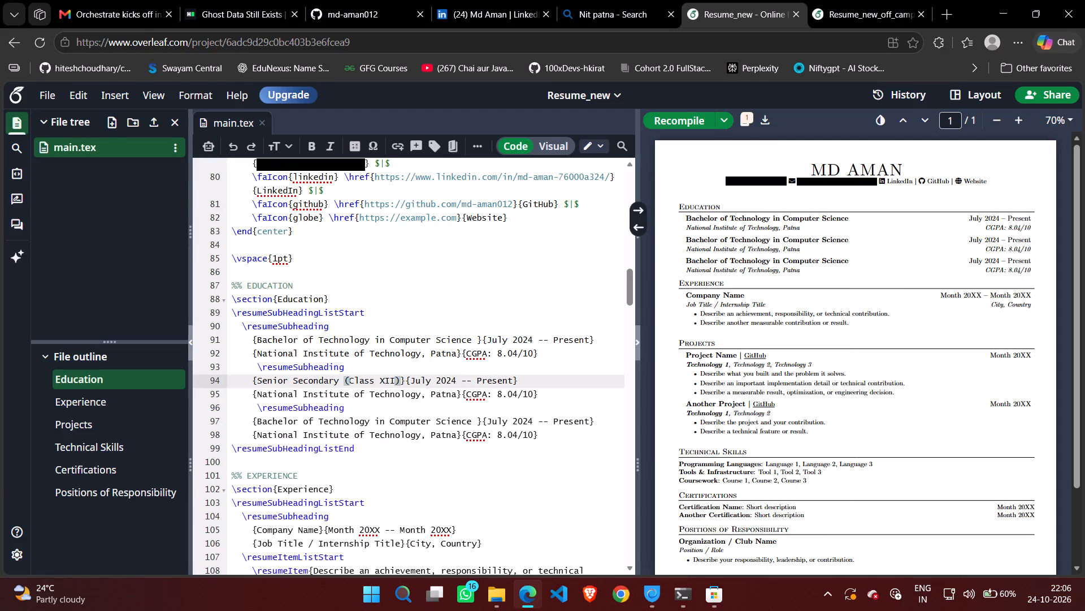
Change the start date of the Senior Secondary (Class XII) entry to 2021, without a month.
click(451, 380)
click(433, 382)
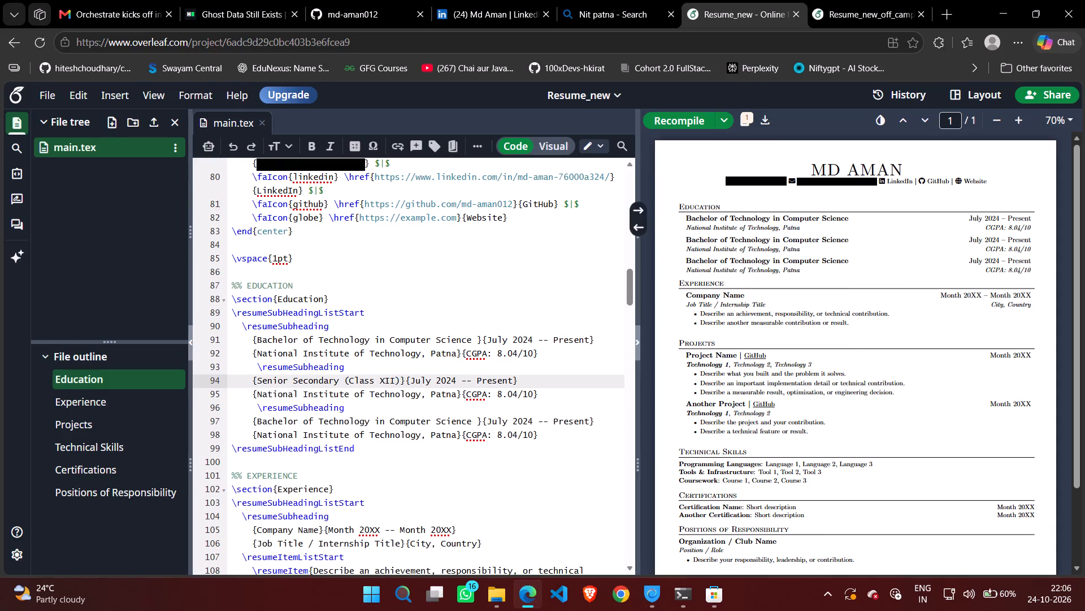
key(BackSpace)
key(BackSpace)
key(BackSpace)
key(Right)
key(BackSpace)
key(BackSpace)
key(Right)
key(Right)
key(Right)
key(Right)
key(BackSpace)
key(1)
Set the end date of the Senior Secondary (Class XII) entry to 2023.
key(Right)
key(Right)
key(Right)
key(Right)
key(Right)
key(Right)
key(Right)
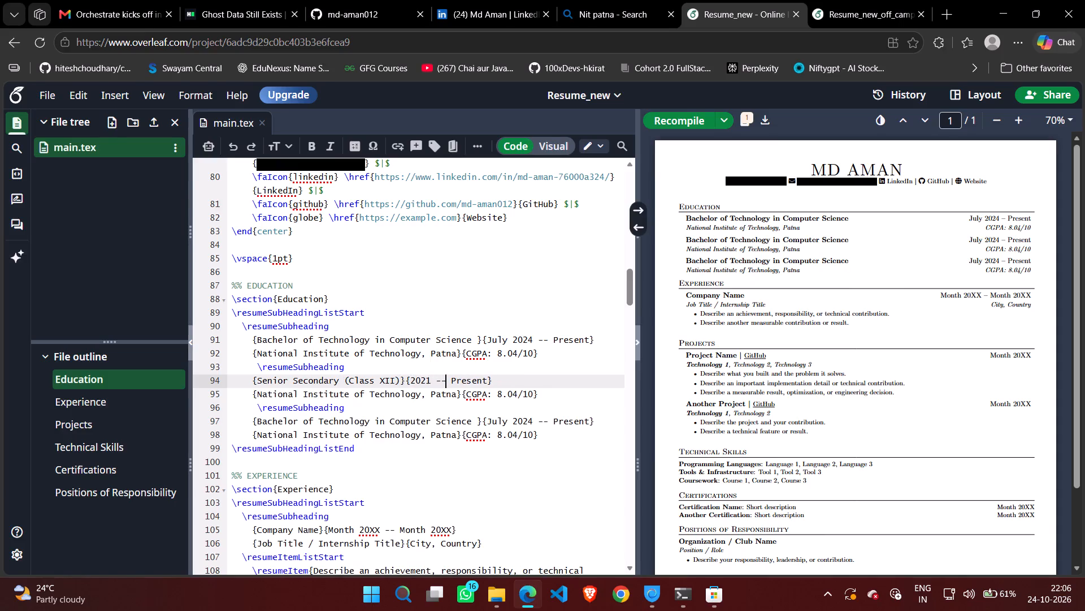
key(Right)
key(Right)
key(Right)
key(Right)
key(BackSpace)
key(BackSpace)
key(BackSpace)
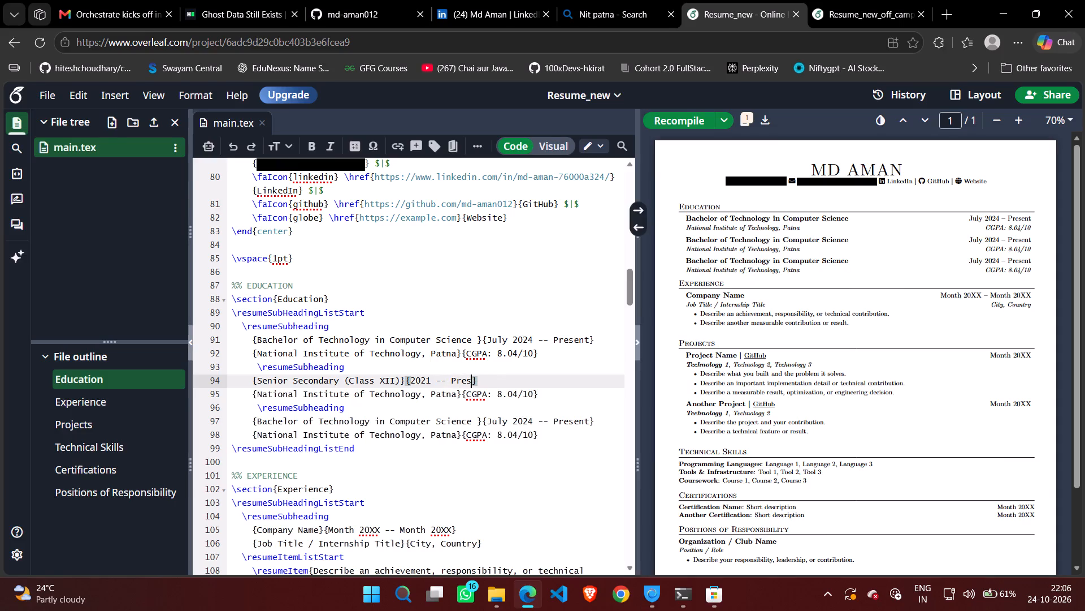
key(BackSpace)
key(BackSpace)
key(BackSpace)
key(BackSpace)
text(2023)
Replace the institution in the Senior Secondary (Class XII) entry with "Trident Public School", copied from the Resume_new_off_campus source.
click(845, 4)
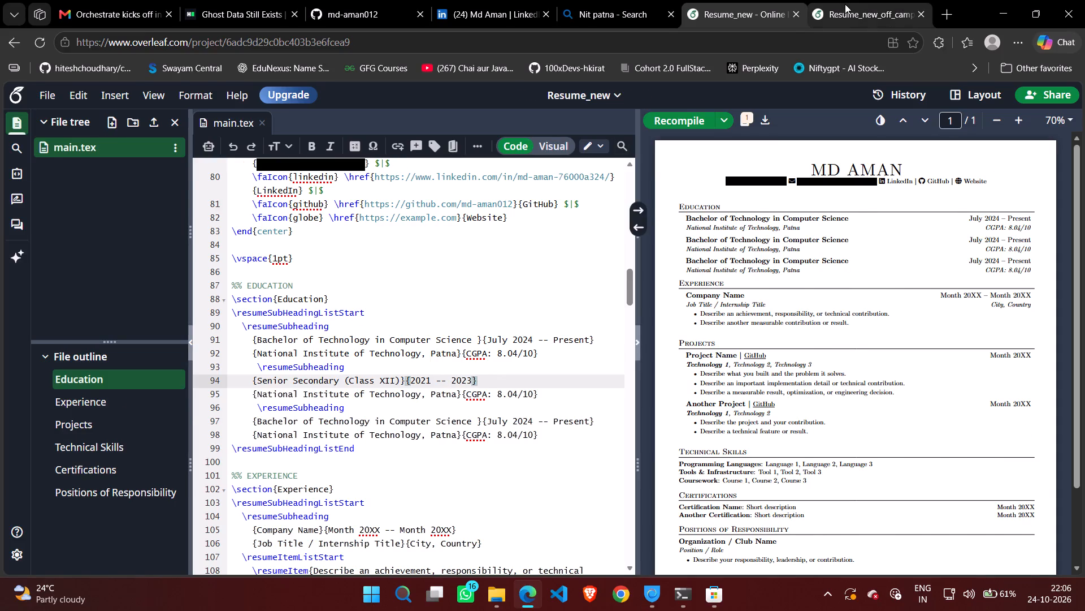
drag(268, 398, 375, 391)
key(ctrl+c)
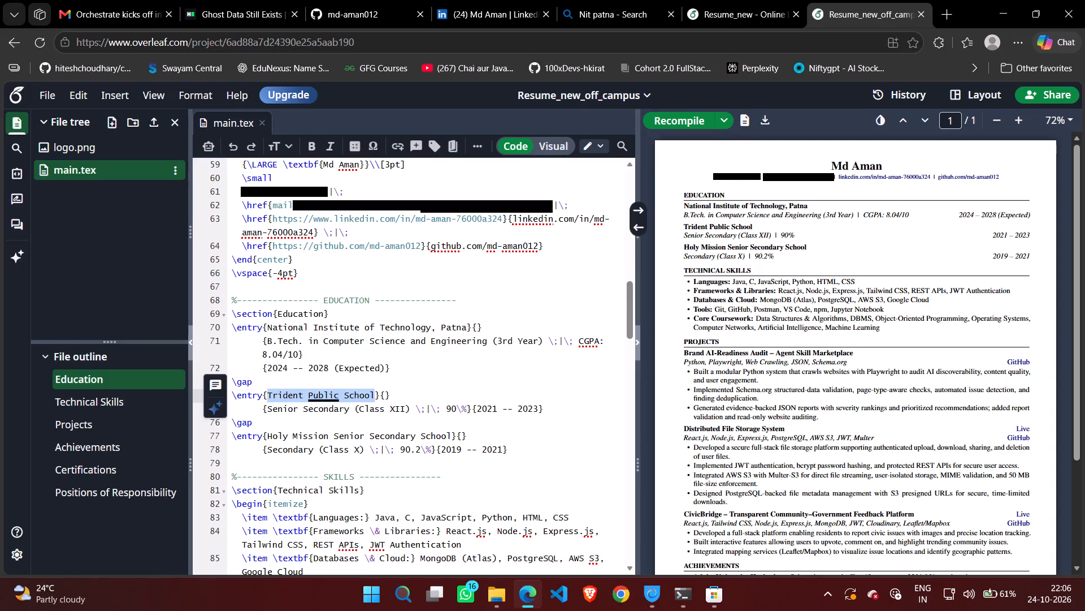
key(ctrl+c)
key(ctrl+c)
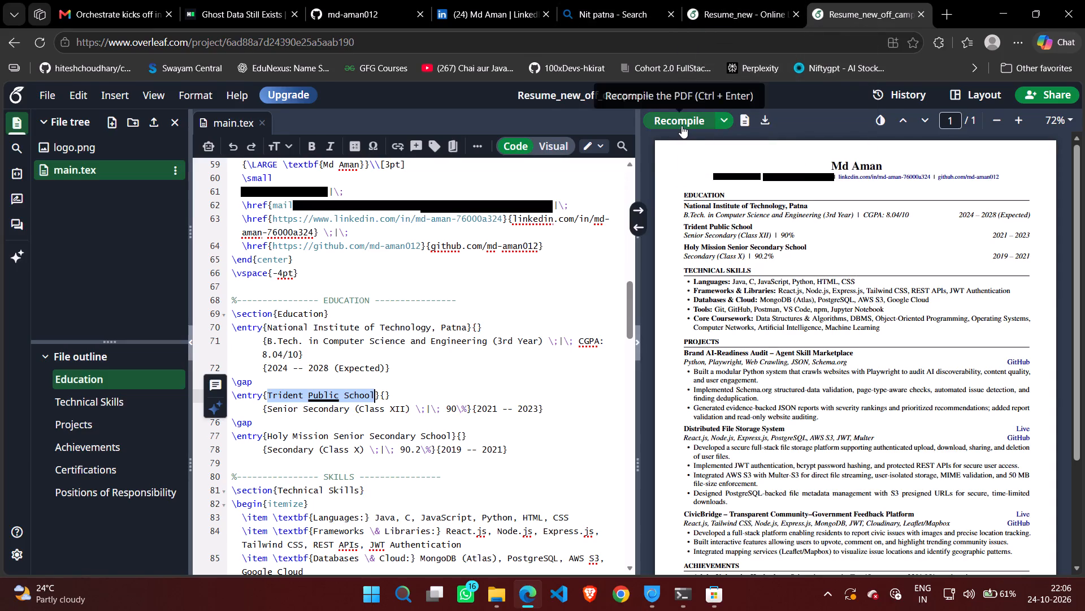
click(734, 0)
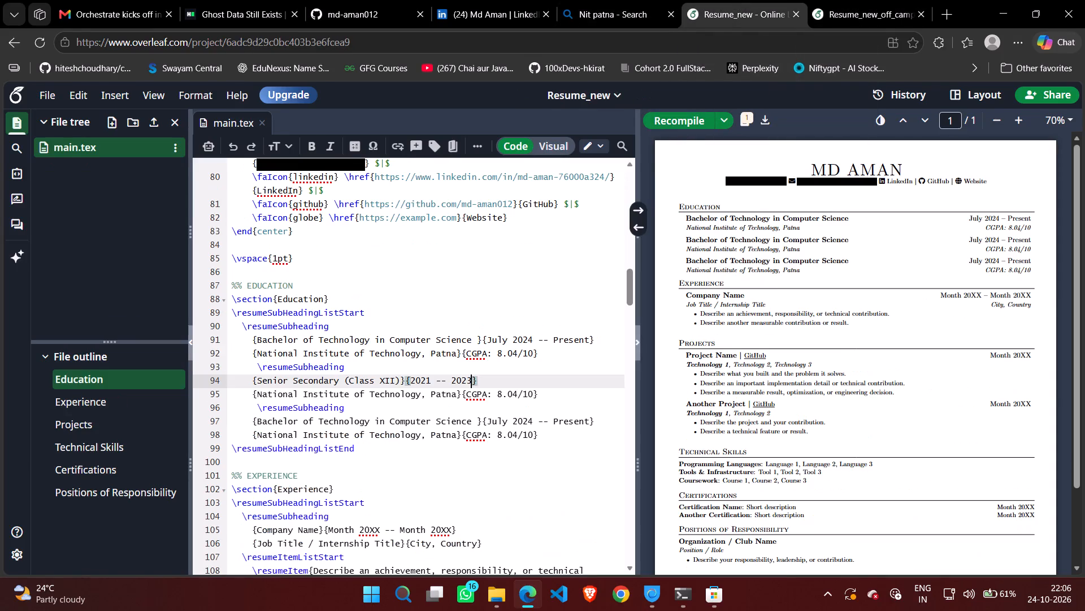
drag(258, 397, 455, 394)
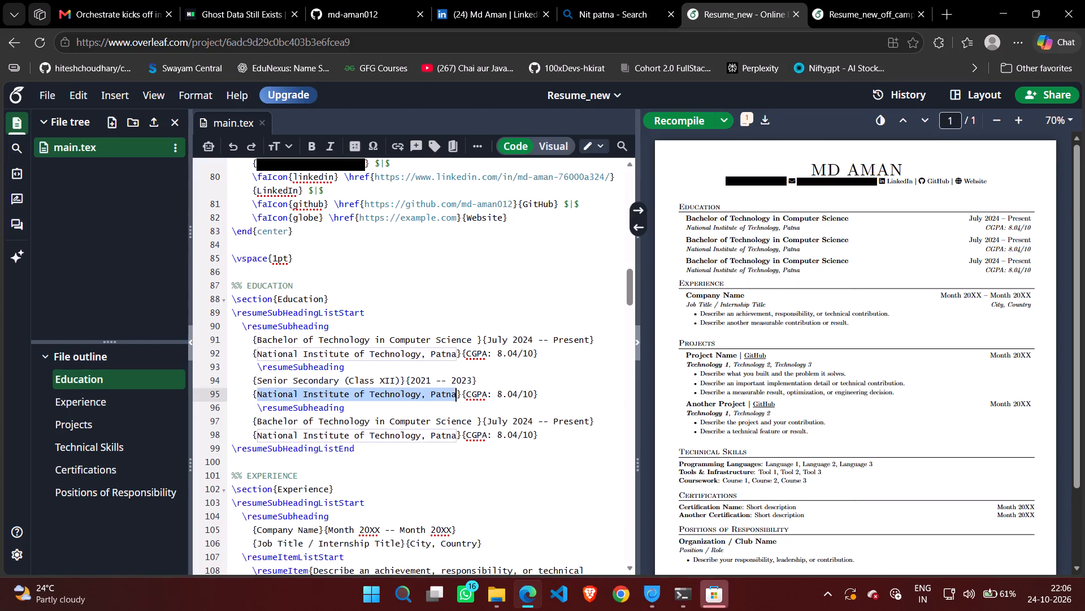
drag(455, 394, 456, 394)
key(ctrl+v)
click(722, 597)
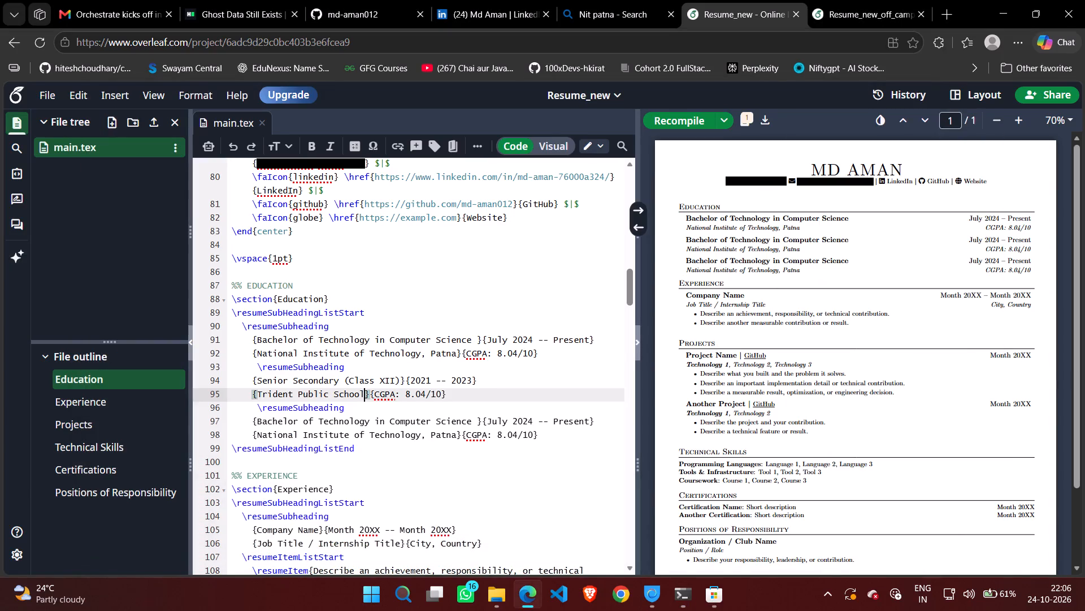
Replace the CGPA text in the Trident Public School entry with 90%, checking the score in the Resume_new_off_campus project.
double_click(387, 394)
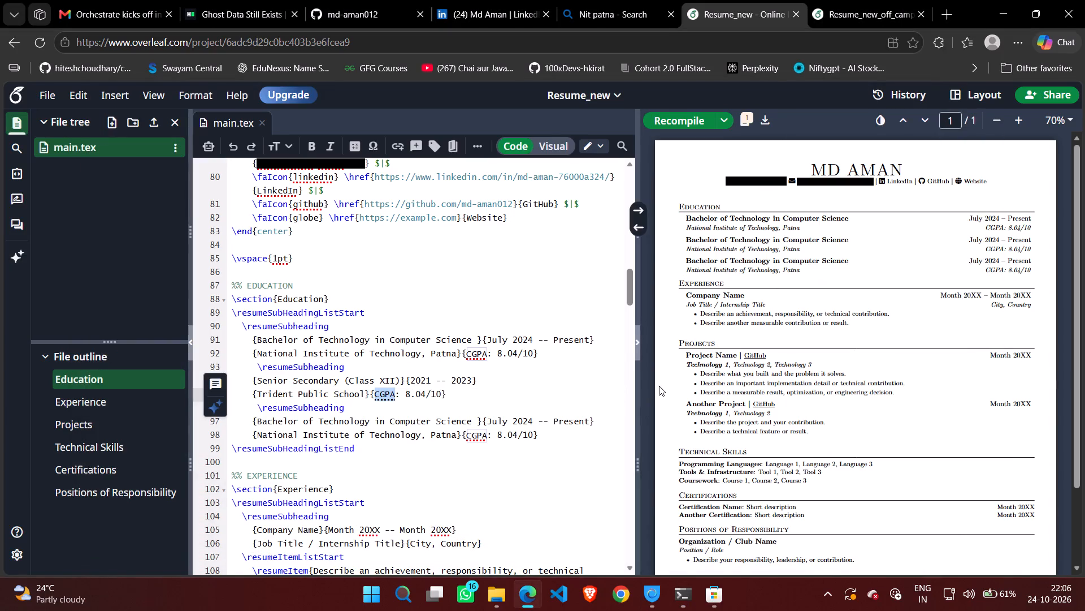
click(875, 0)
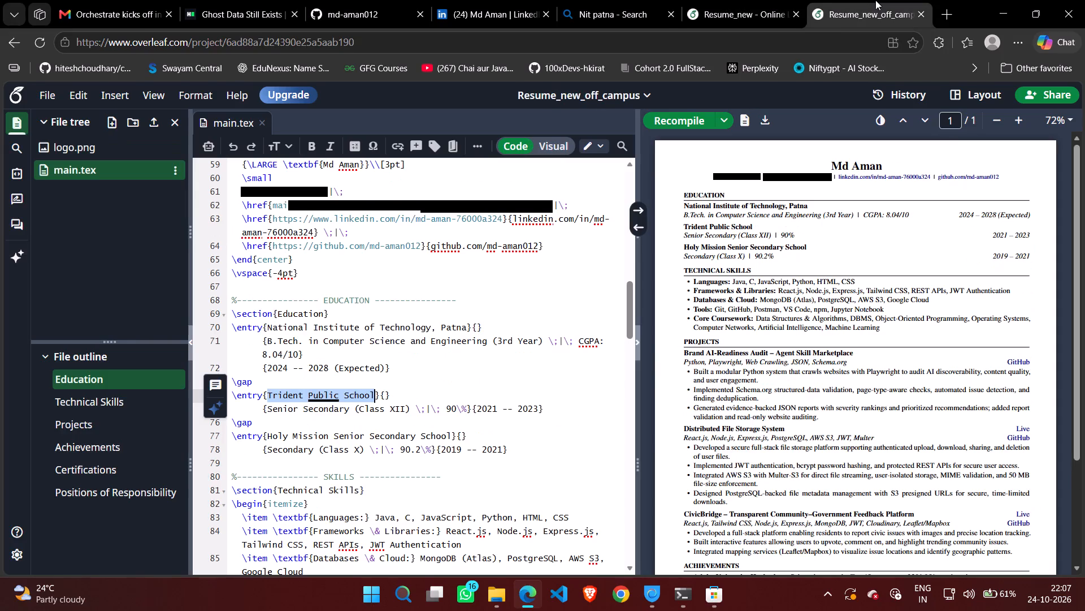
click(776, 0)
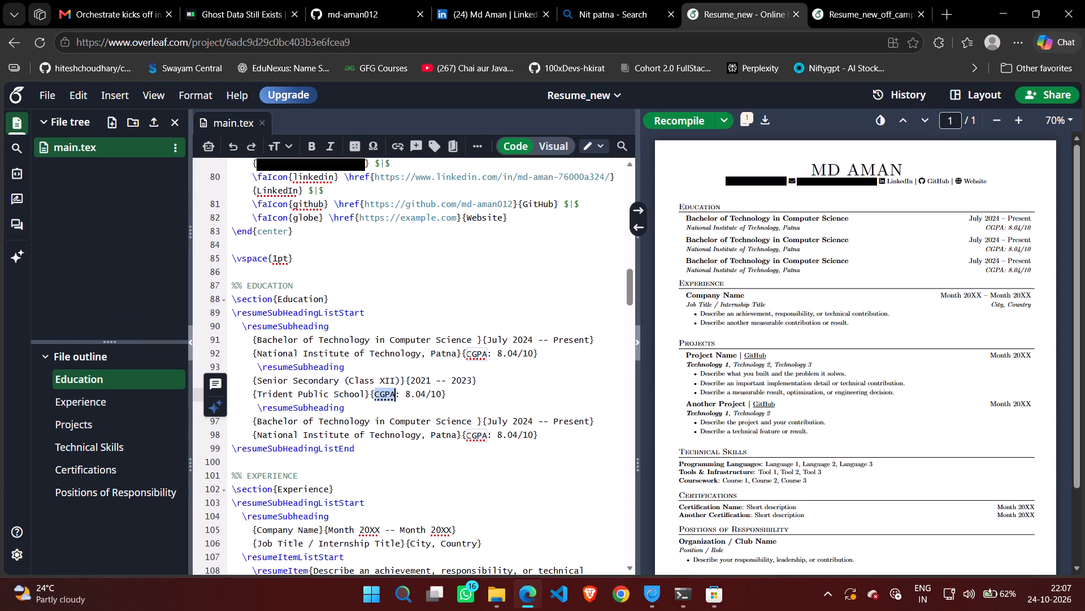
double_click(478, 357)
double_click(382, 400)
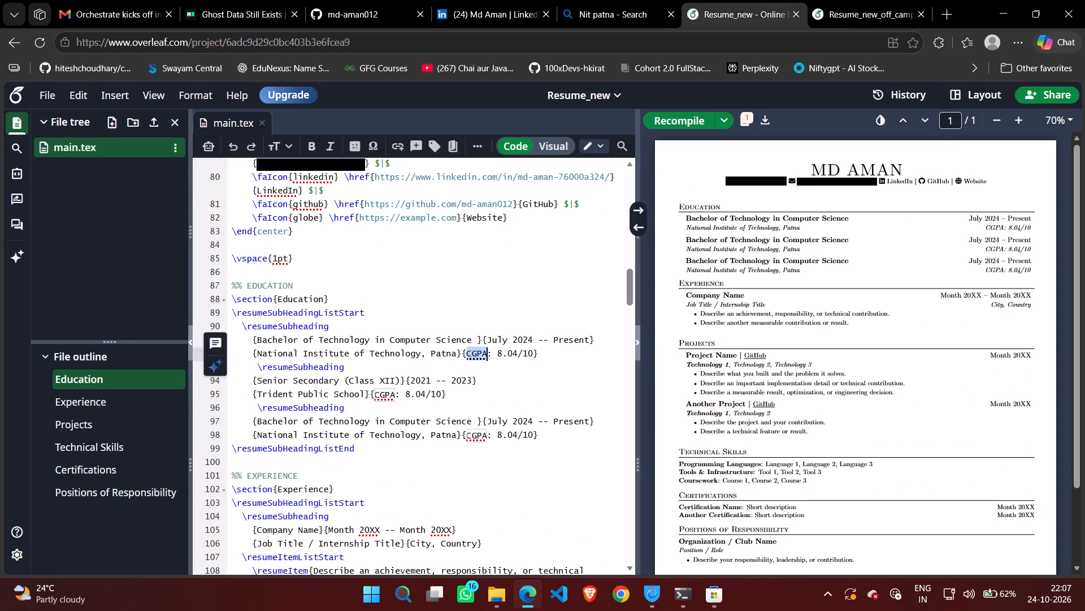
key(BackSpace)
key(Right)
key(BackSpace)
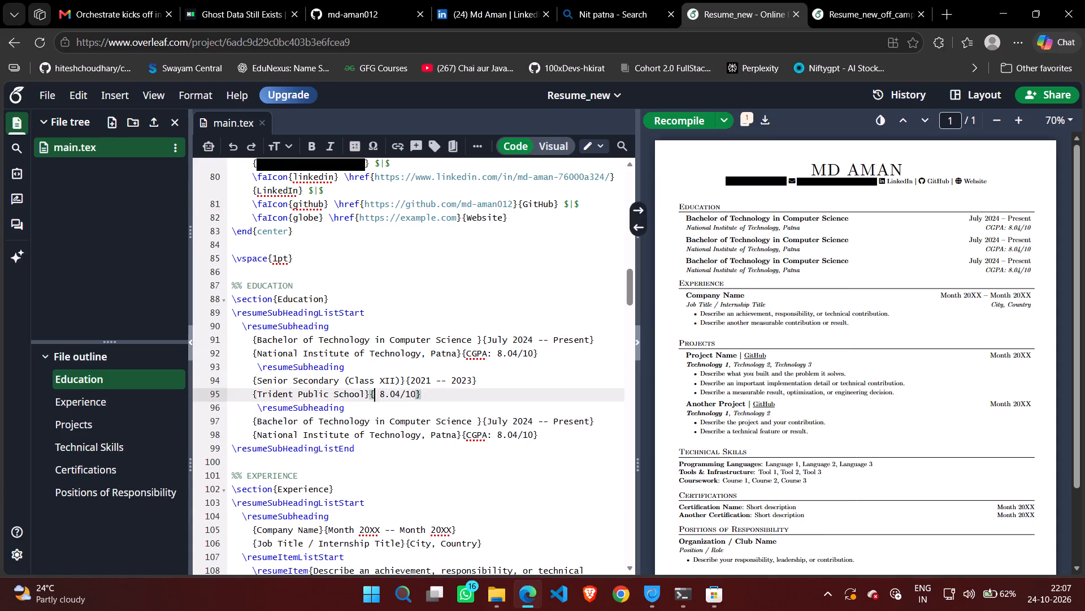
key(Right)
key(Right)
key(Right)
key(Right)
key(Right)
key(Right)
key(Right)
key(Right)
key(BackSpace)
key(BackSpace)
key(BackSpace)
key(BackSpace)
key(BackSpace)
key(BackSpace)
key(BackSpace)
key(BackSpace)
text(90)
key(shift+percent)
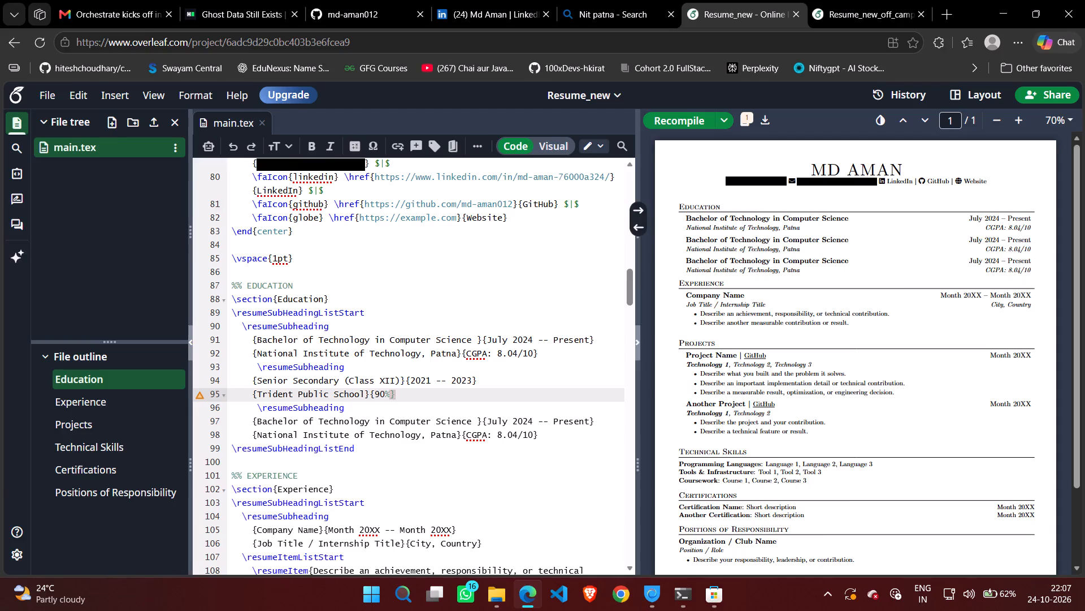
Replace the degree title of the third Education entry with "Secondary (Class X)", adapting text copied from the Class XII title.
drag(296, 381, 395, 381)
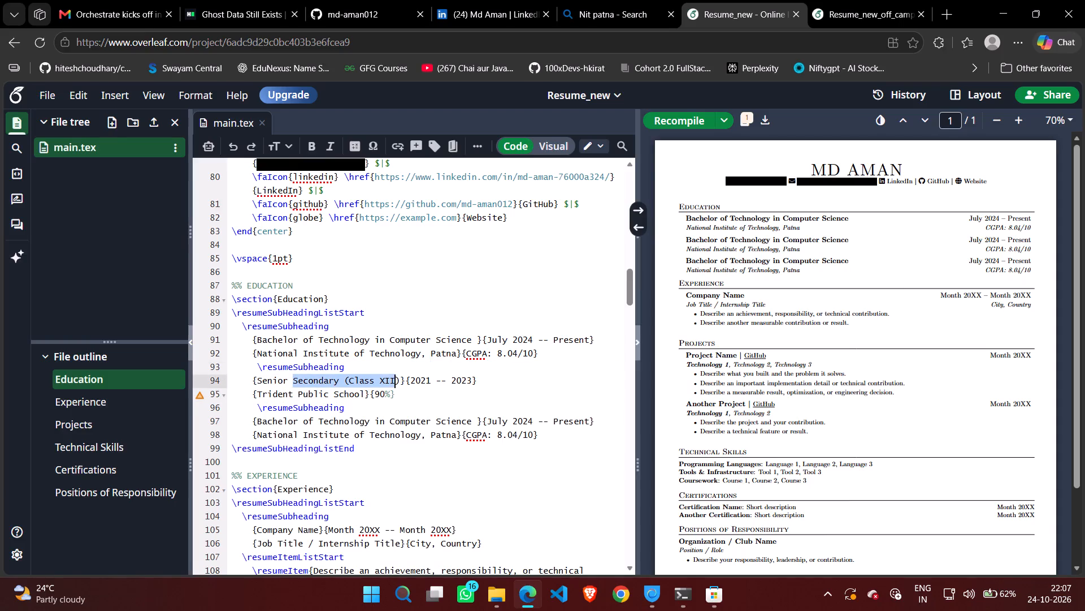
drag(395, 381, 400, 381)
key(ctrl+c)
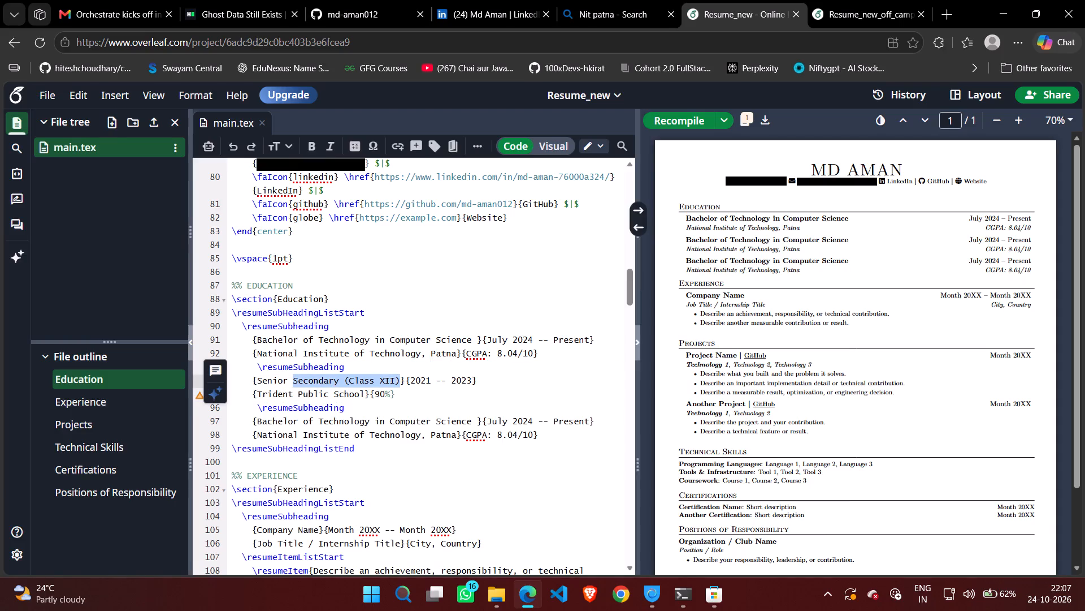
drag(257, 423, 471, 423)
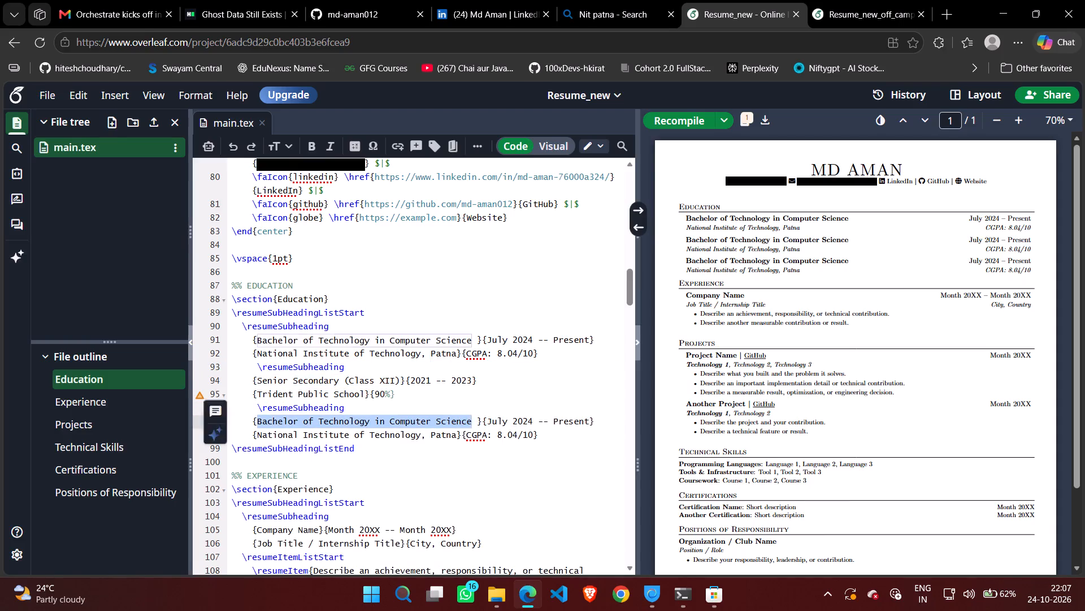
key(BackSpace)
key(ctrl+v)
key(Left)
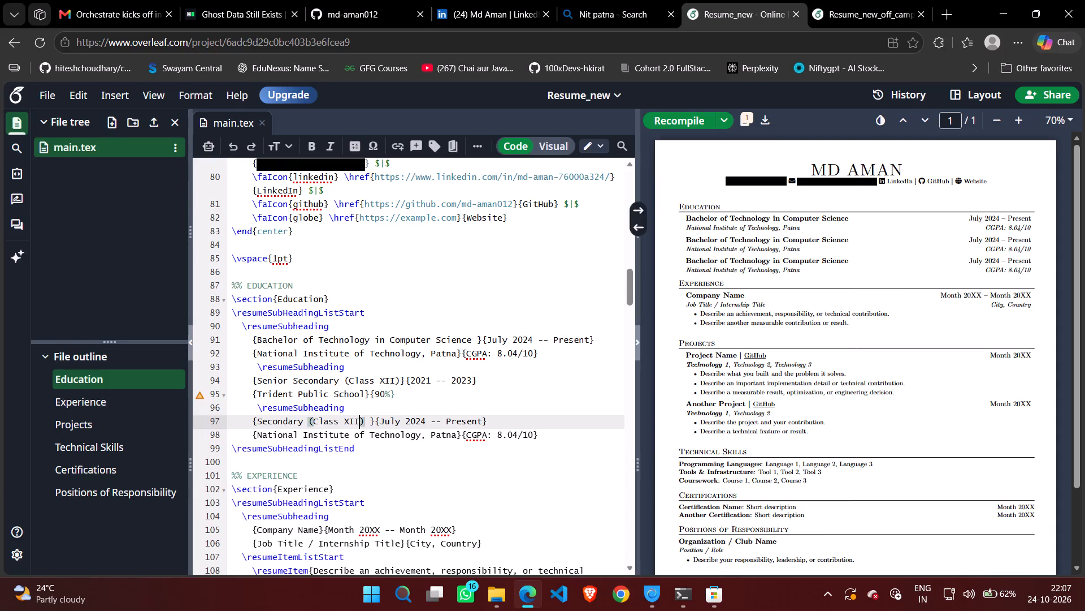
key(BackSpace)
key(BackSpace)
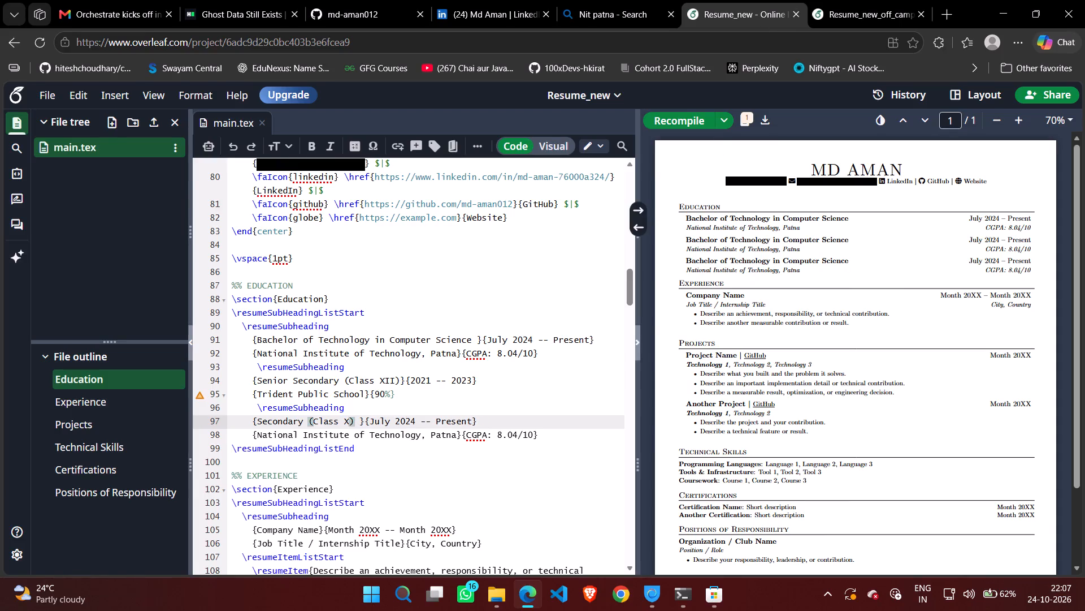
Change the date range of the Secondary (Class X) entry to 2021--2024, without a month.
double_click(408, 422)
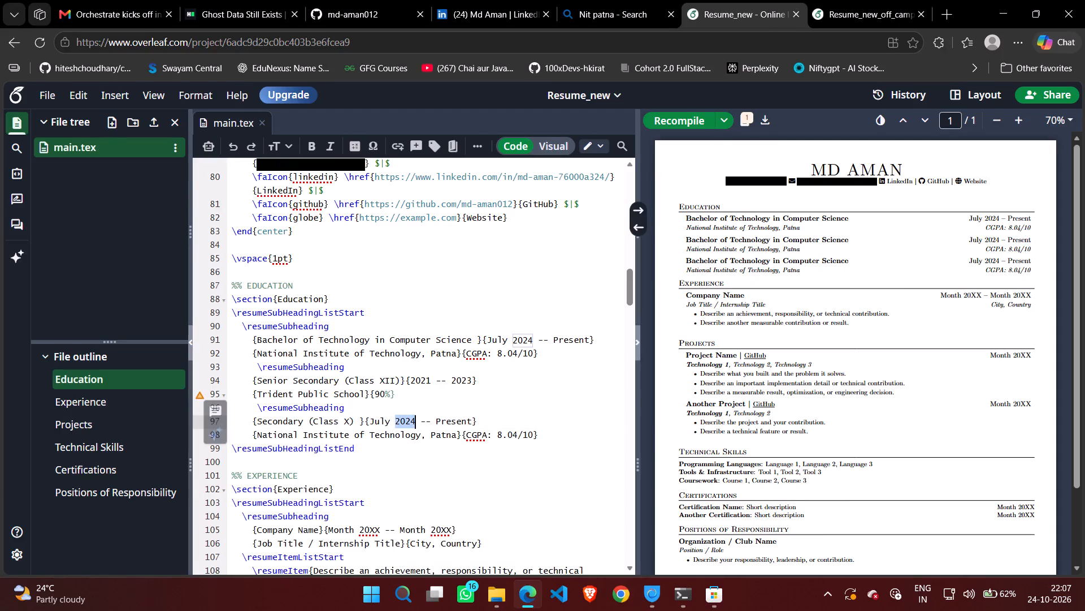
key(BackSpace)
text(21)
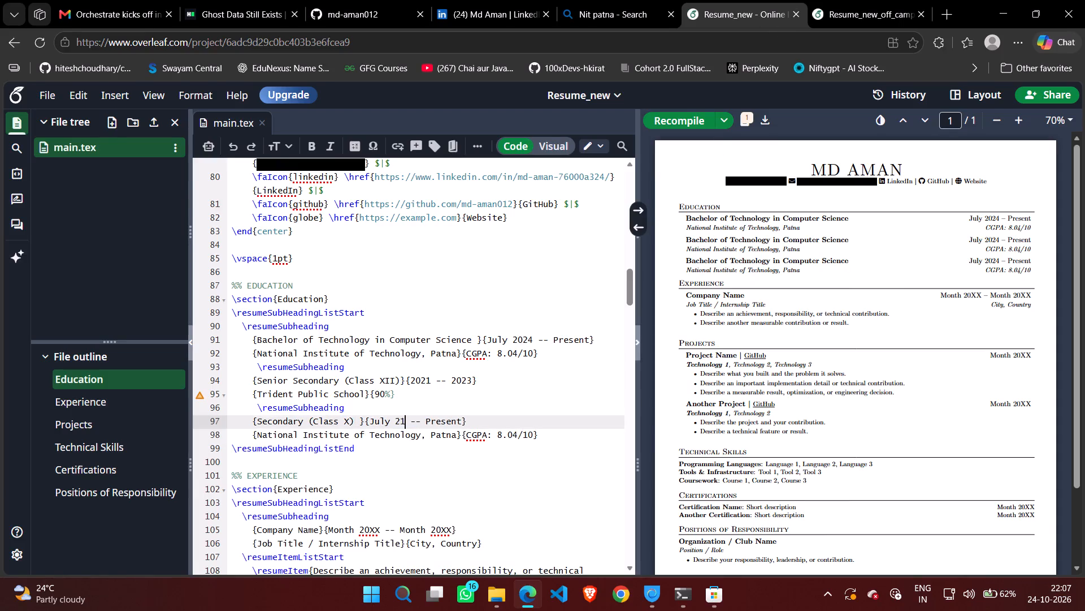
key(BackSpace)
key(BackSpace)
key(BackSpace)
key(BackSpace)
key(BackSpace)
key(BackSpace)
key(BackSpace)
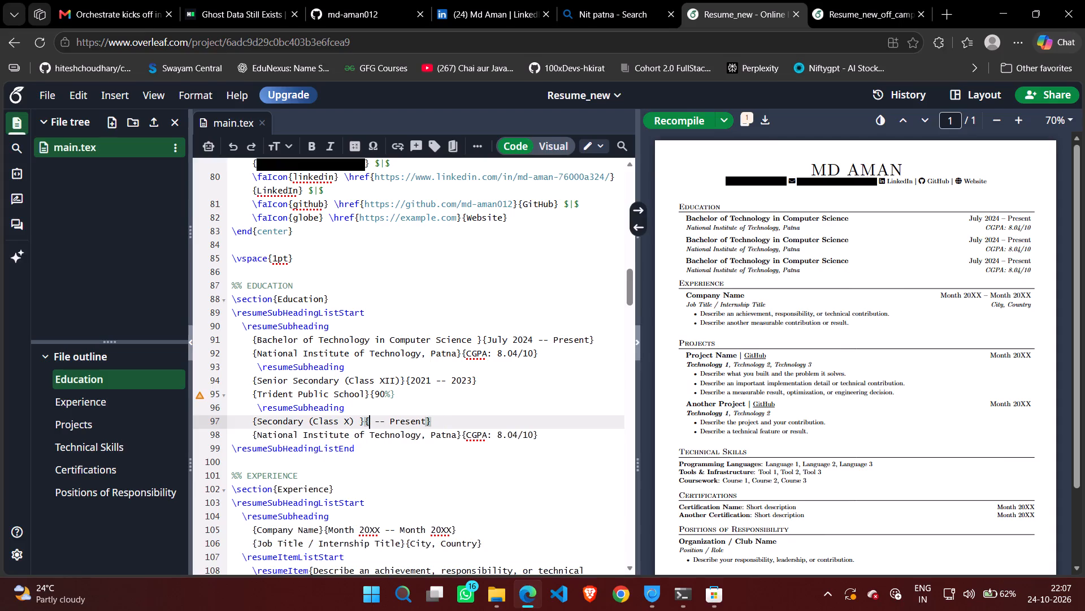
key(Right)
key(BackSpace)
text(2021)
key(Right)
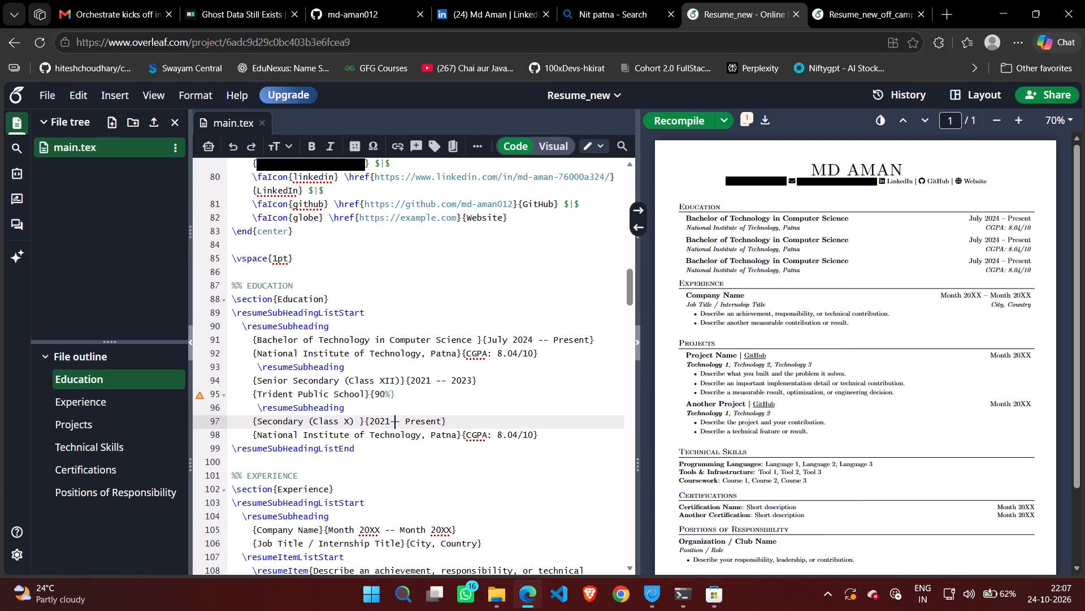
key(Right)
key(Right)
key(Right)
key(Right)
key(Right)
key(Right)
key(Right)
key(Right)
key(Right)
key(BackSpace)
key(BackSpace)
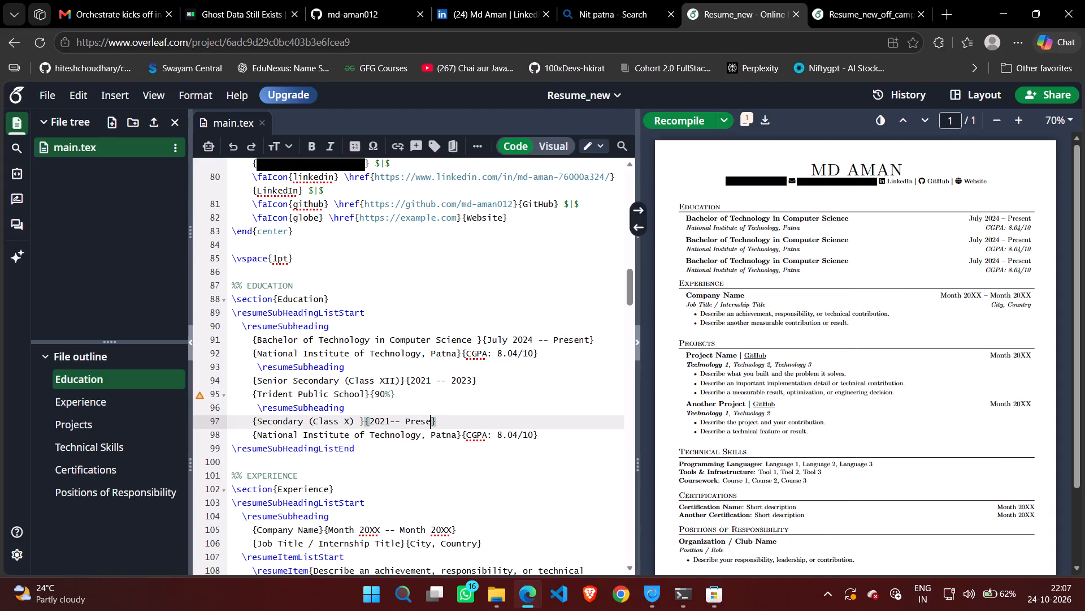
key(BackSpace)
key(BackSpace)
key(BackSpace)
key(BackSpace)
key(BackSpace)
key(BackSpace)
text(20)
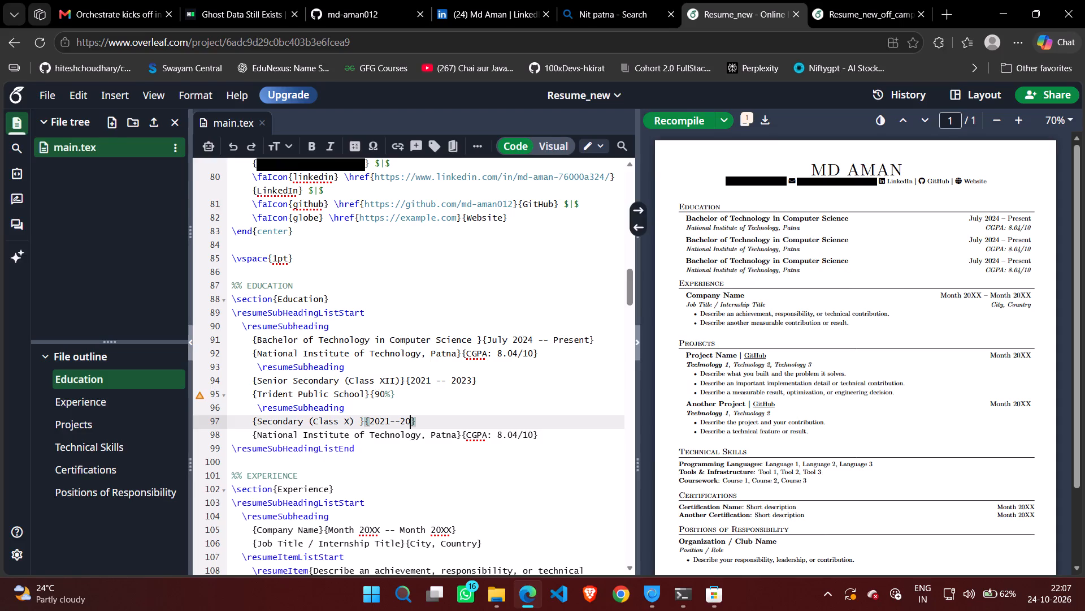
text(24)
Replace the date range of the Secondary (Class X) entry with 2020-2021.
key(BackSpace)
key(BackSpace)
key(BackSpace)
key(BackSpace)
key(BackSpace)
key(BackSpace)
key(BackSpace)
key(BackSpace)
key(BackSpace)
text(202)
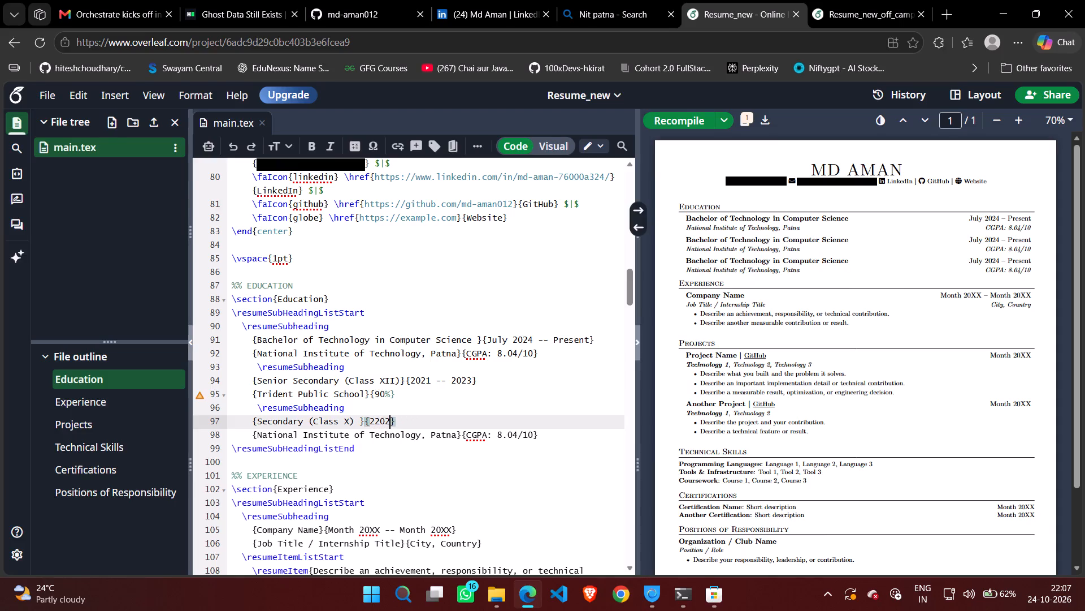
key(BackSpace)
key(BackSpace)
key(BackSpace)
text(020-2021)
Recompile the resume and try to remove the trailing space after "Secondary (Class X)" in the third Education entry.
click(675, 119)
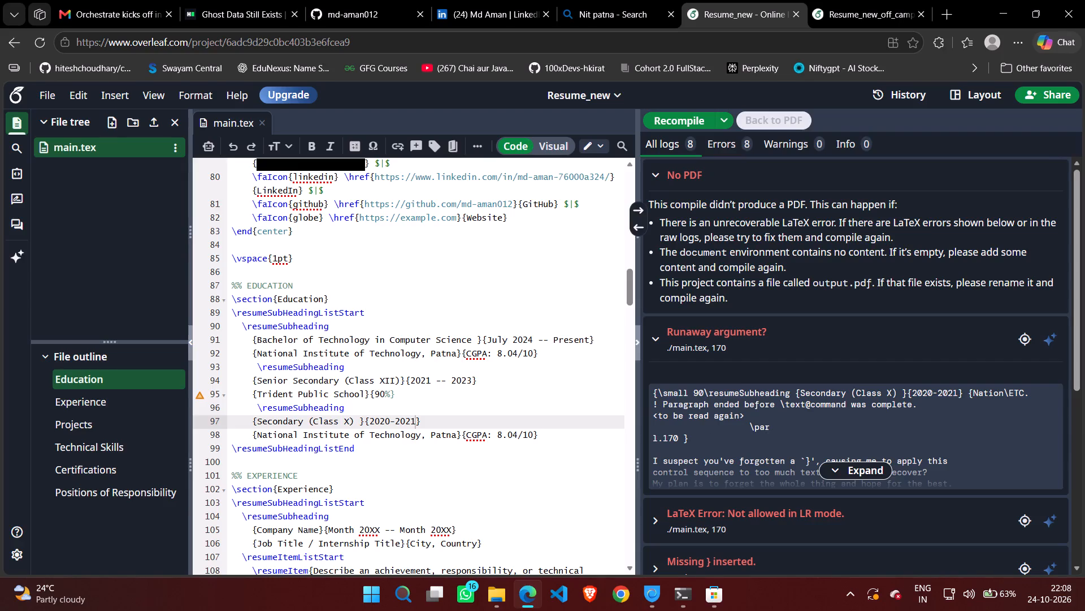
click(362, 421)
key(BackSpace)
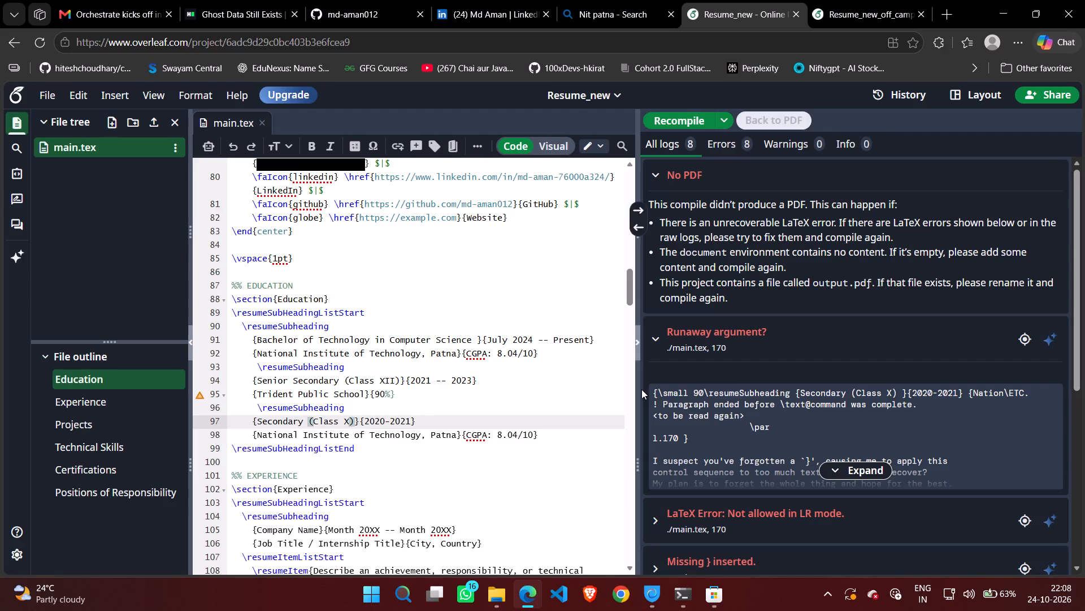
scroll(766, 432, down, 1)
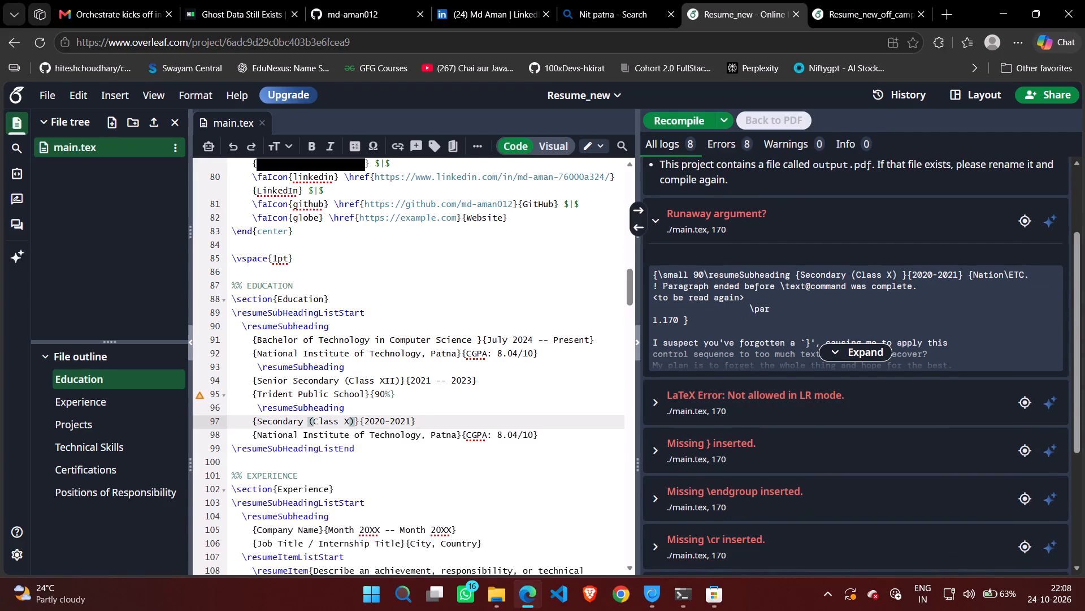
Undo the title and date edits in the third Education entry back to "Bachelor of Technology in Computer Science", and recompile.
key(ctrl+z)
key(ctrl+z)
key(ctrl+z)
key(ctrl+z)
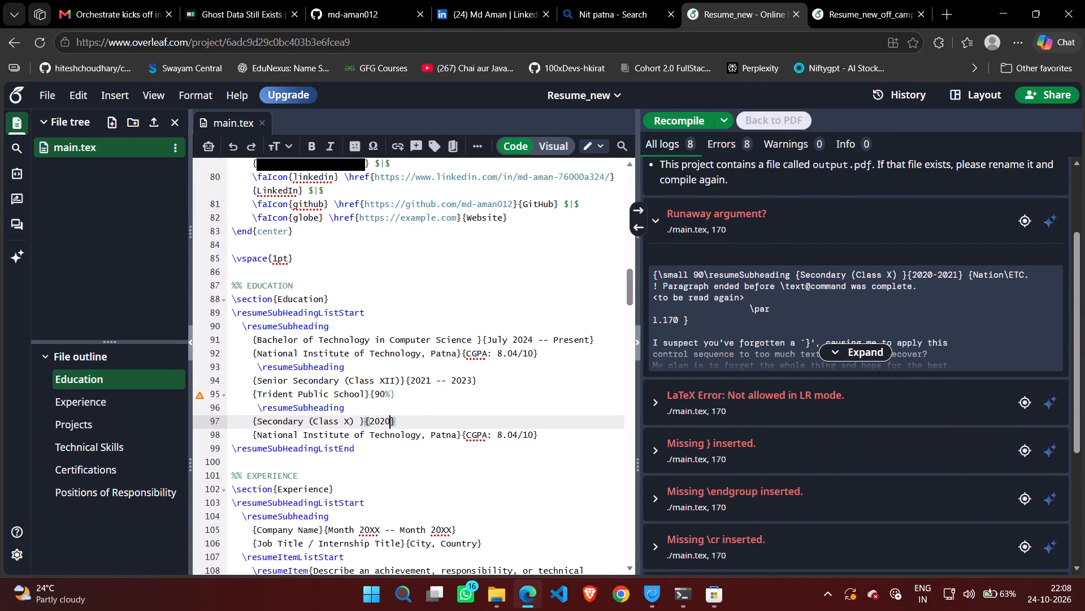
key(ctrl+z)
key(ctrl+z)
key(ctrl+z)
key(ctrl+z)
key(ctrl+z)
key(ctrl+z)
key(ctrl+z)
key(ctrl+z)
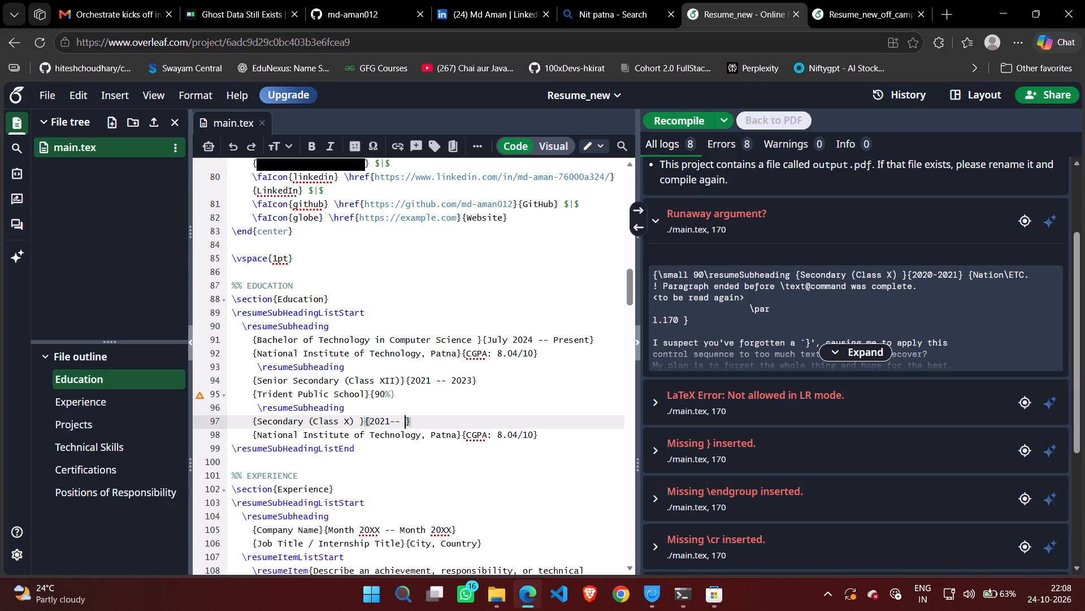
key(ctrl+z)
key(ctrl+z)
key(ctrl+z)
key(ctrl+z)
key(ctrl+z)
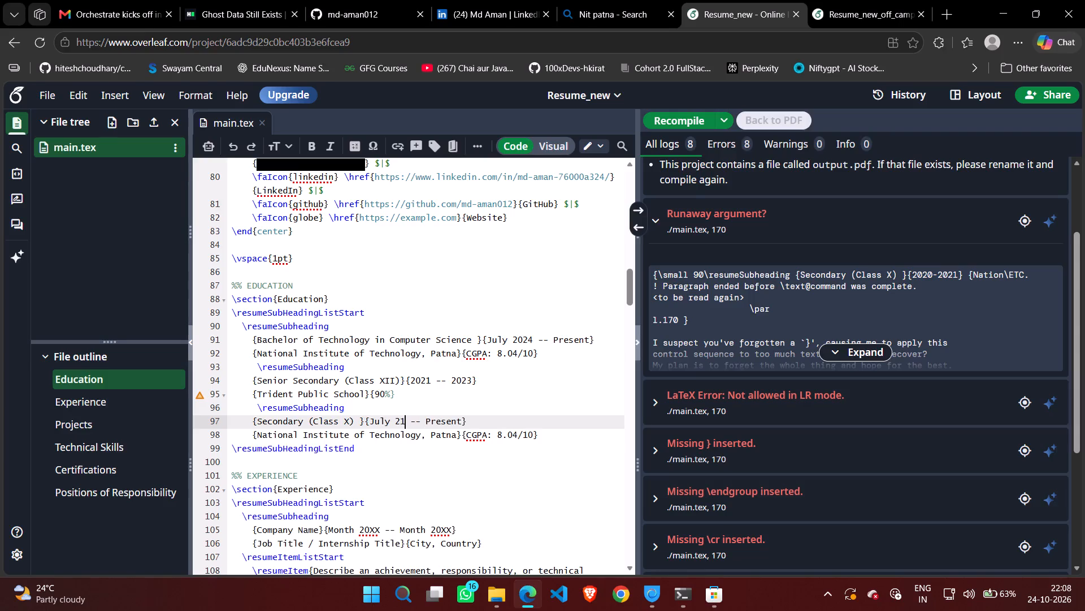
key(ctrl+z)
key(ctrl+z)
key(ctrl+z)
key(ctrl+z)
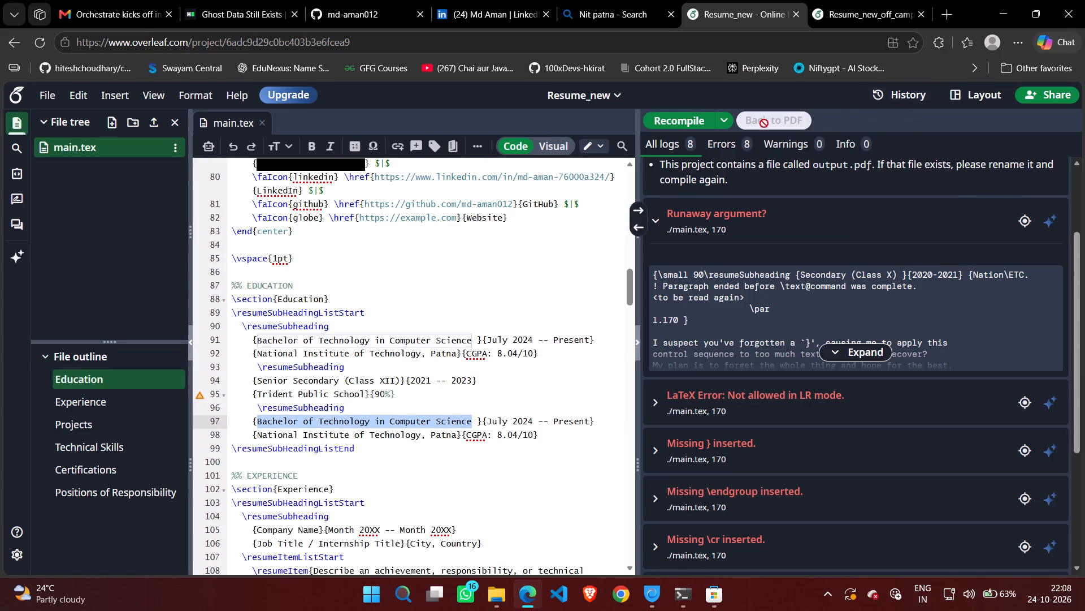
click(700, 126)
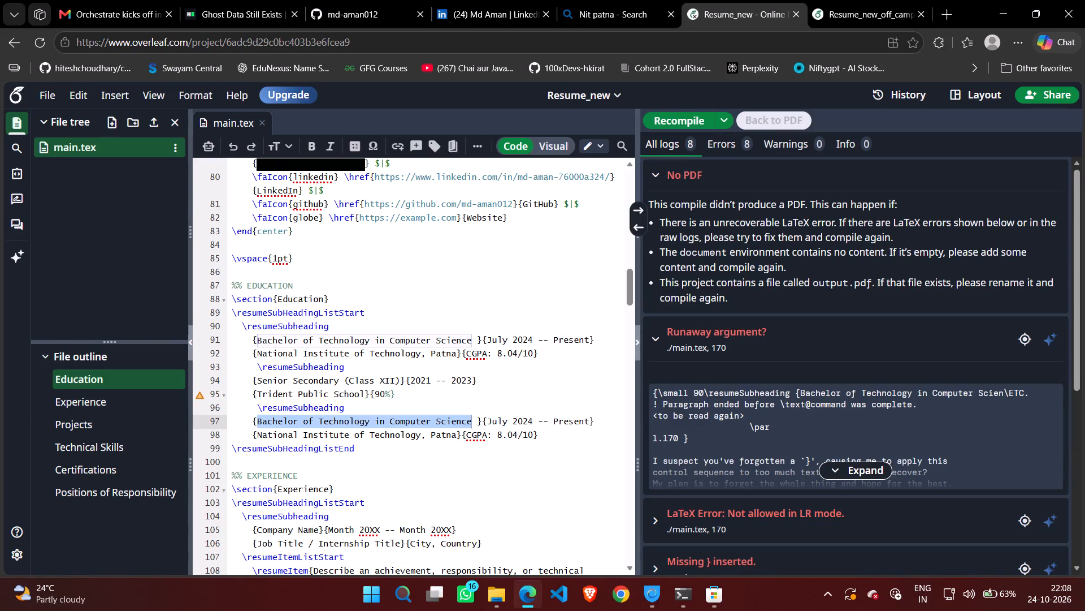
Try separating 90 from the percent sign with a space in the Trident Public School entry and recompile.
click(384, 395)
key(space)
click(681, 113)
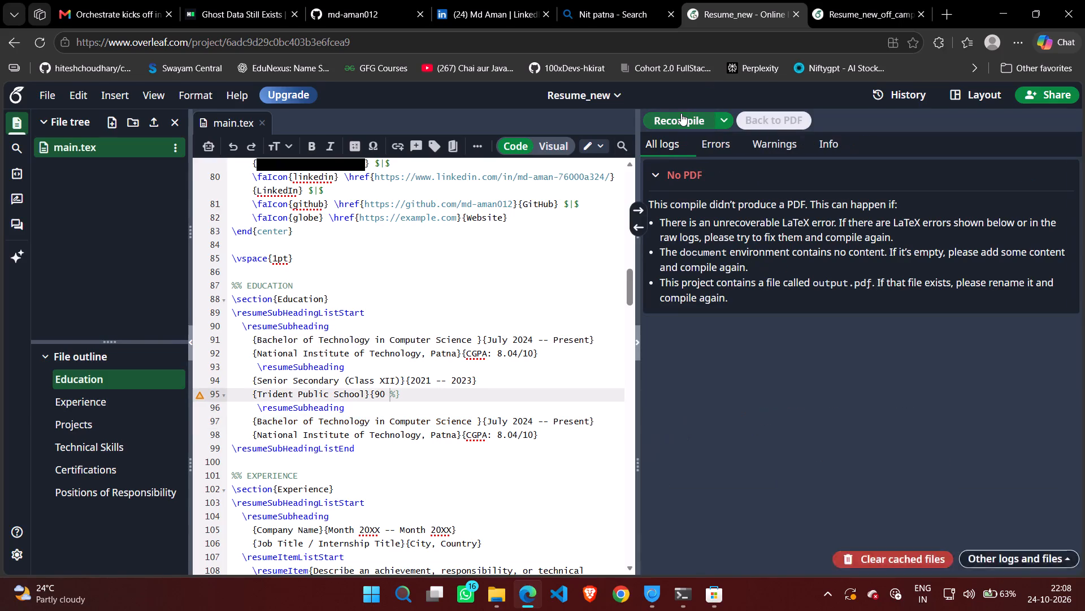
Replace the Trident Public School score with the escaped form 90\% copied from the Resume_new_off_campus project, and recompile.
click(854, 6)
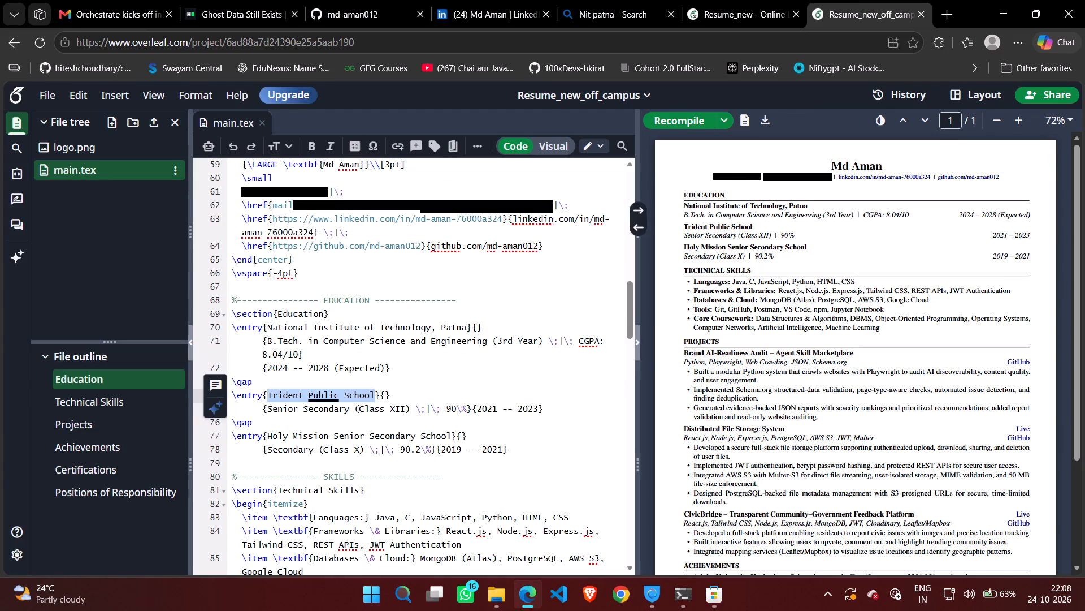
drag(446, 411, 467, 411)
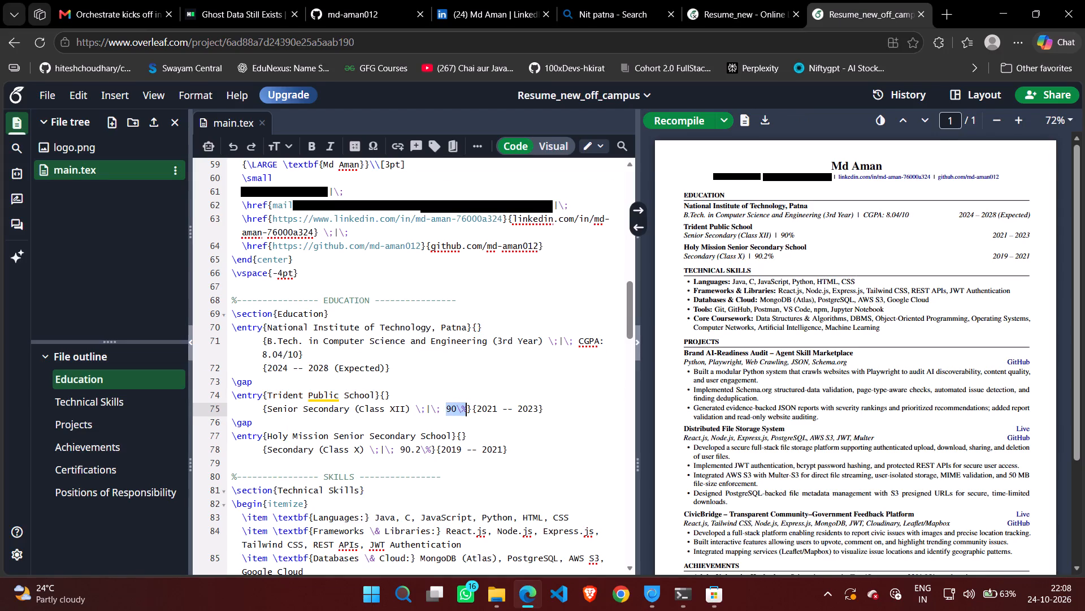
drag(467, 411, 467, 411)
right_click(467, 411)
click(522, 205)
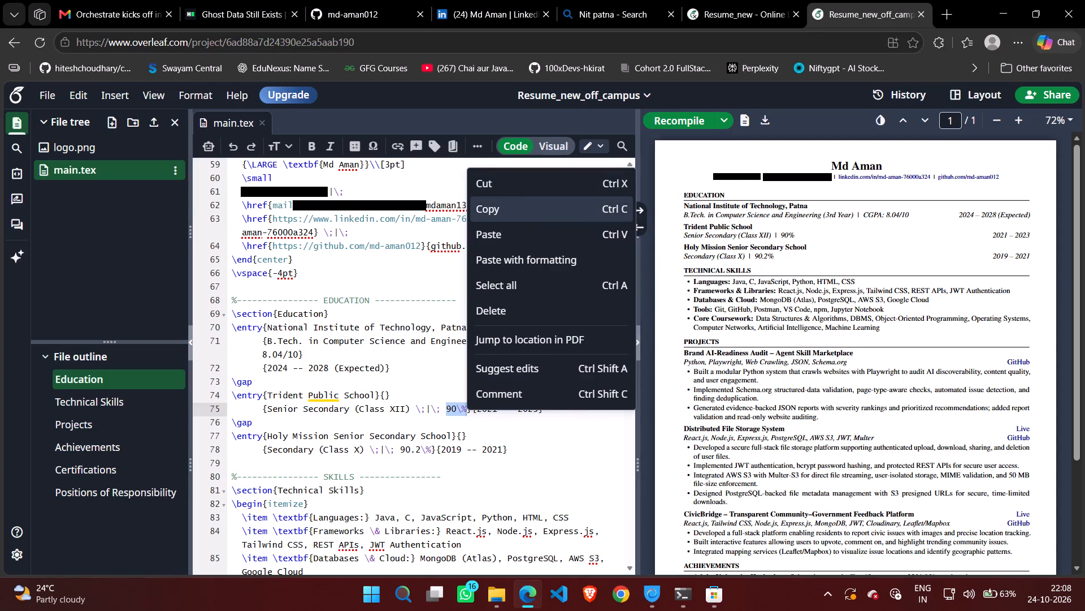
click(713, 0)
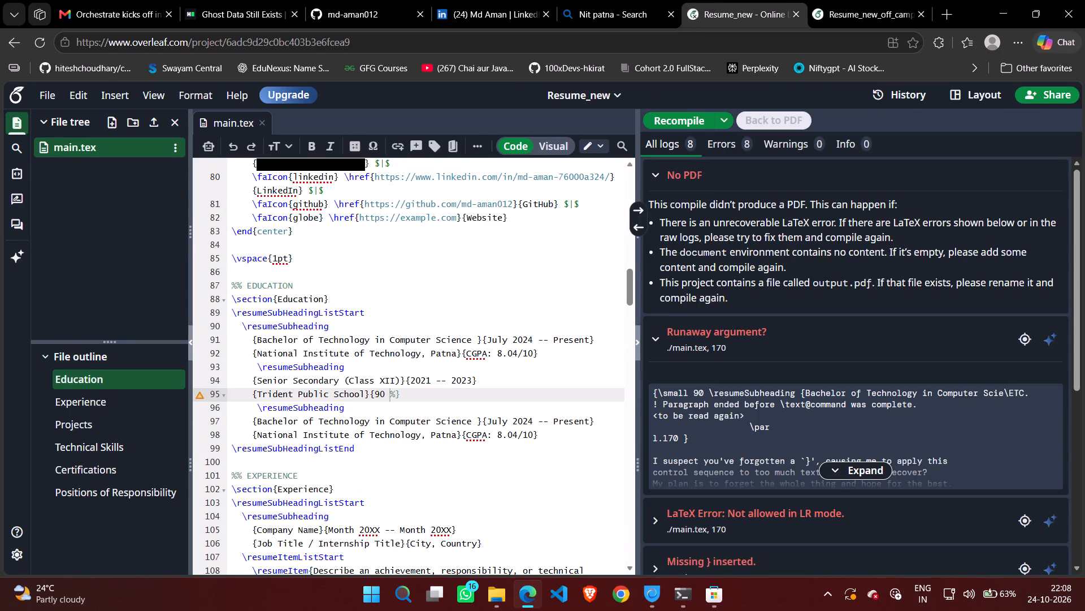
key(Right)
key(Right)
click(394, 394)
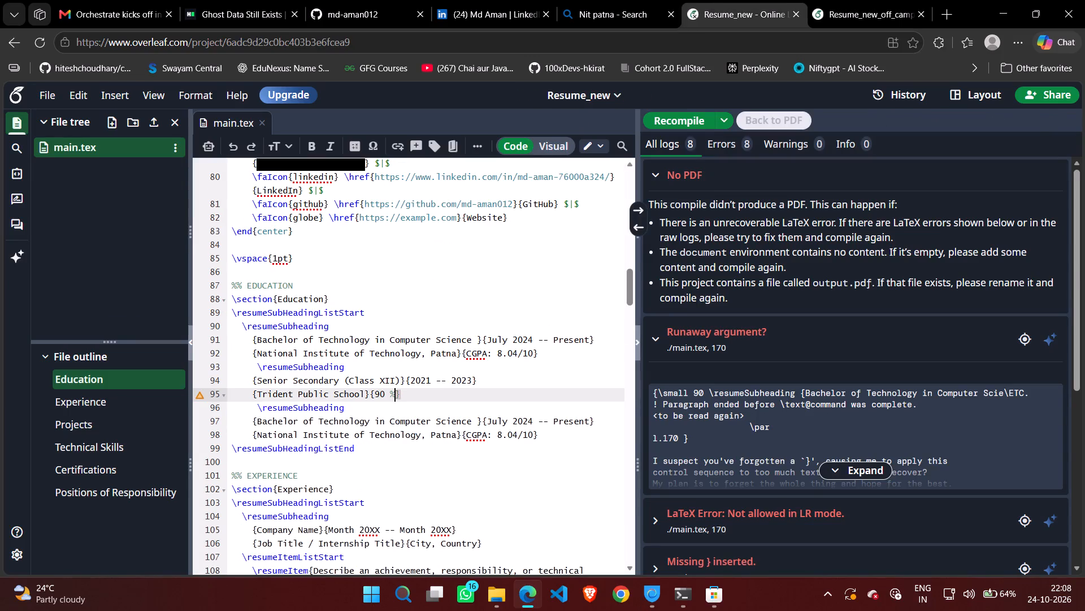
key(BackSpace)
key(backslash)
key(BackSpace)
key(ctrl+v)
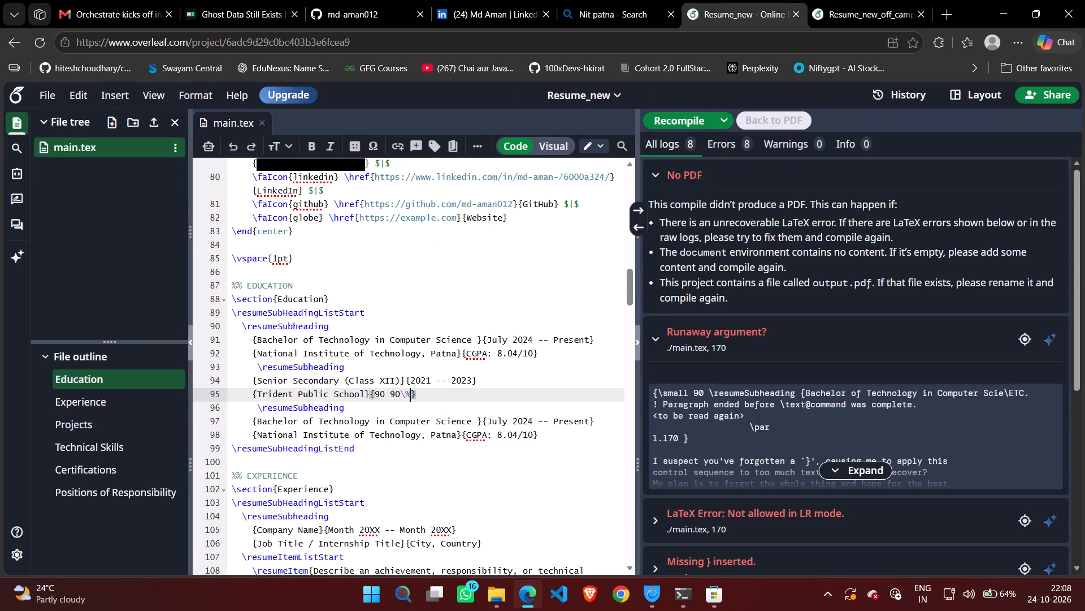
click(385, 397)
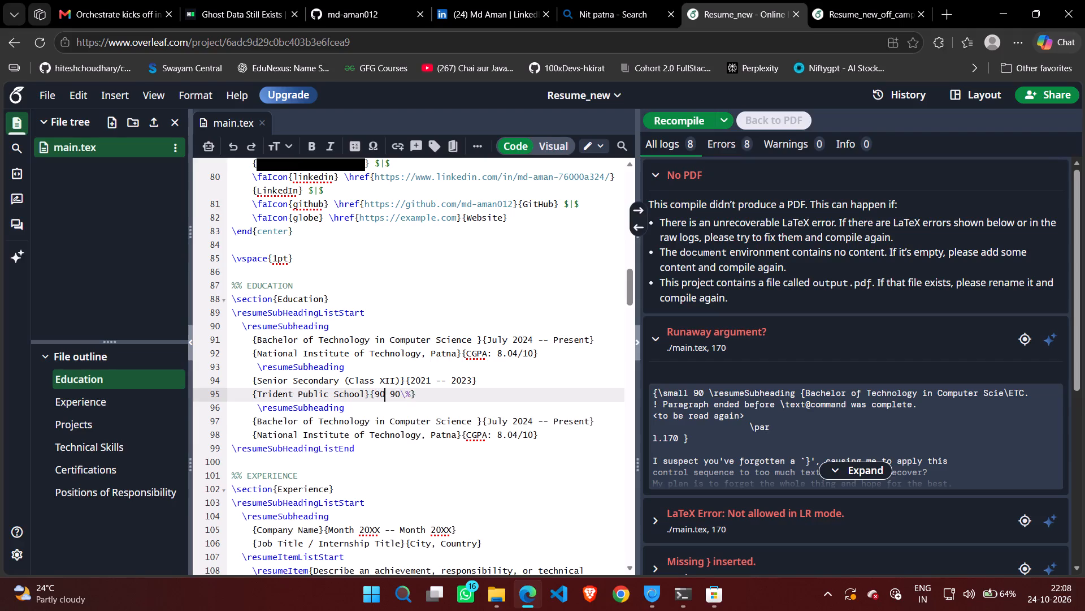
key(BackSpace)
key(BackSpace)
key(Right)
key(BackSpace)
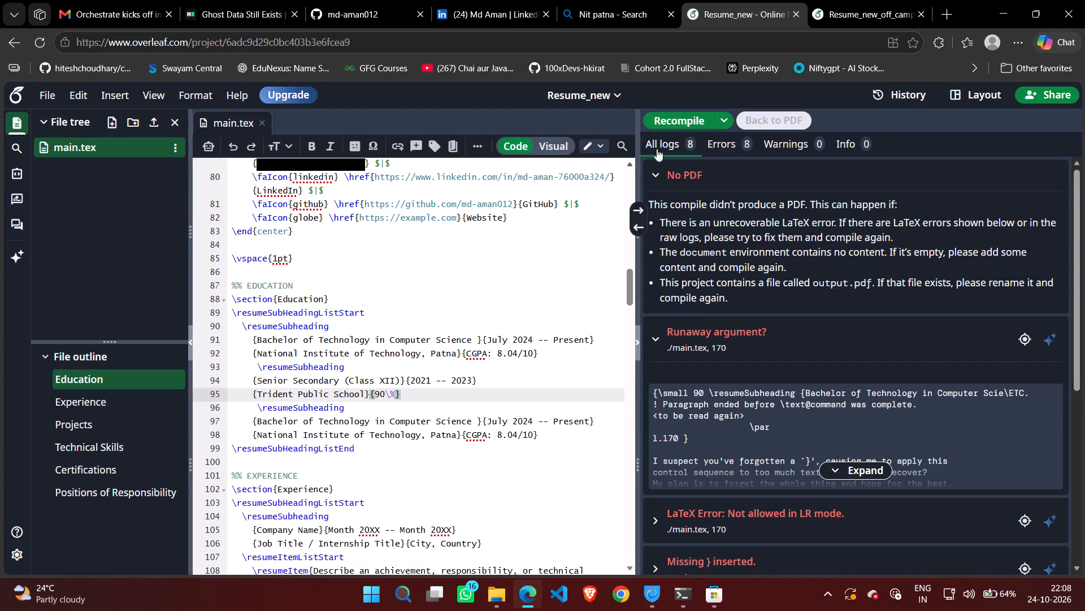
click(671, 127)
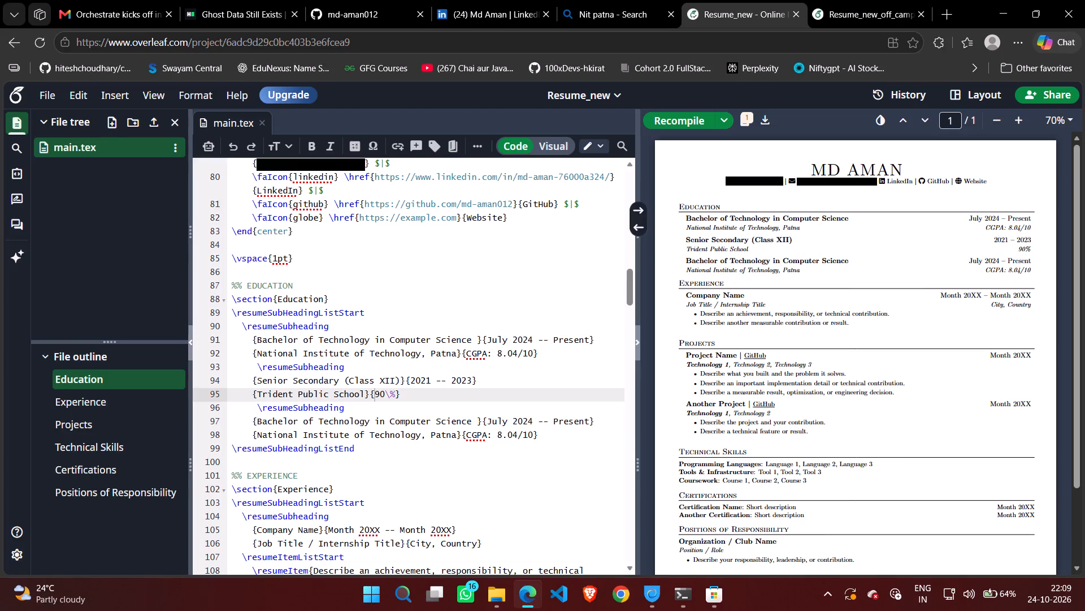
Replace the third Education entry's degree title with "Secondary (Class XII)", copied from the second entry's title.
drag(259, 421, 460, 420)
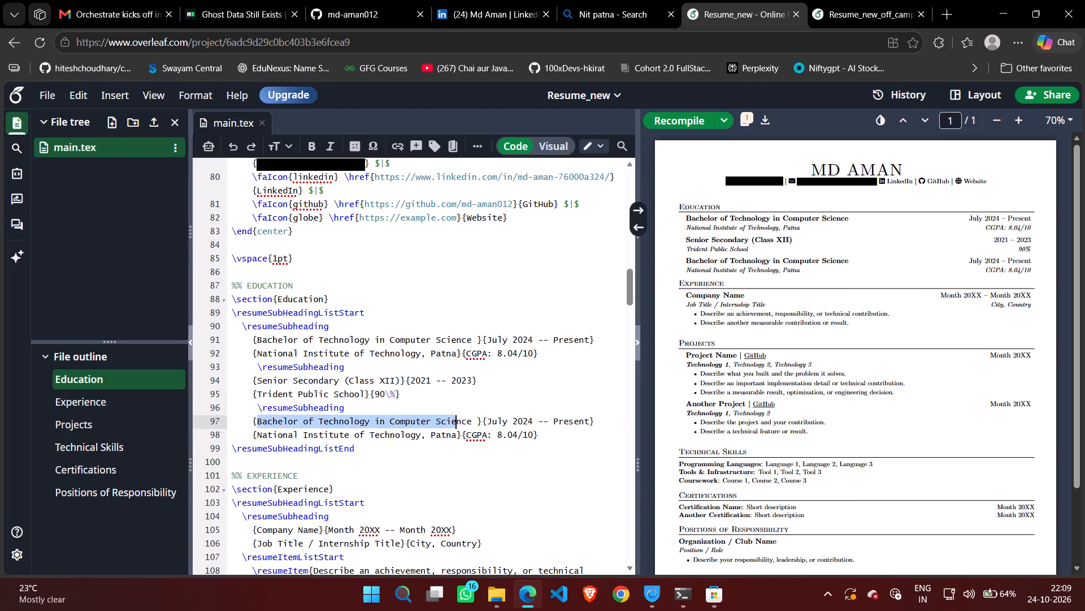
drag(460, 420, 475, 422)
key(BackSpace)
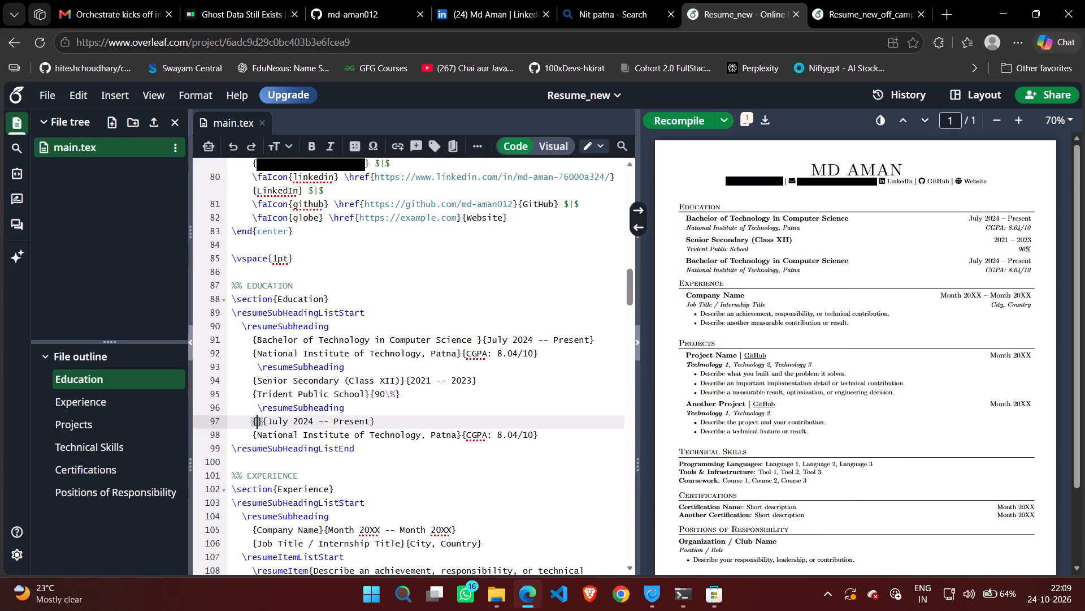
drag(293, 381, 387, 378)
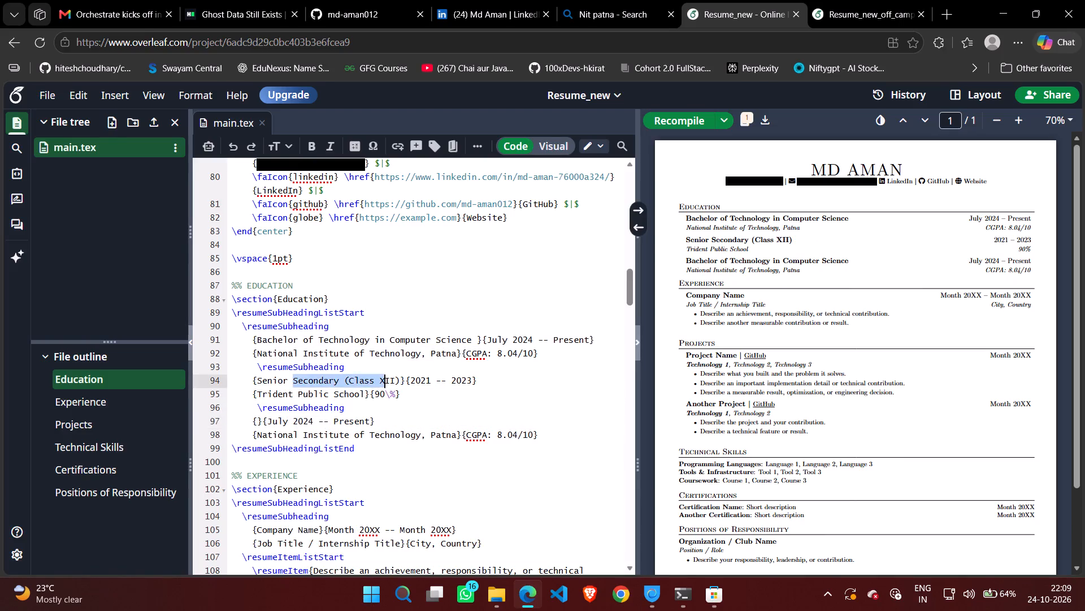
drag(387, 378, 399, 380)
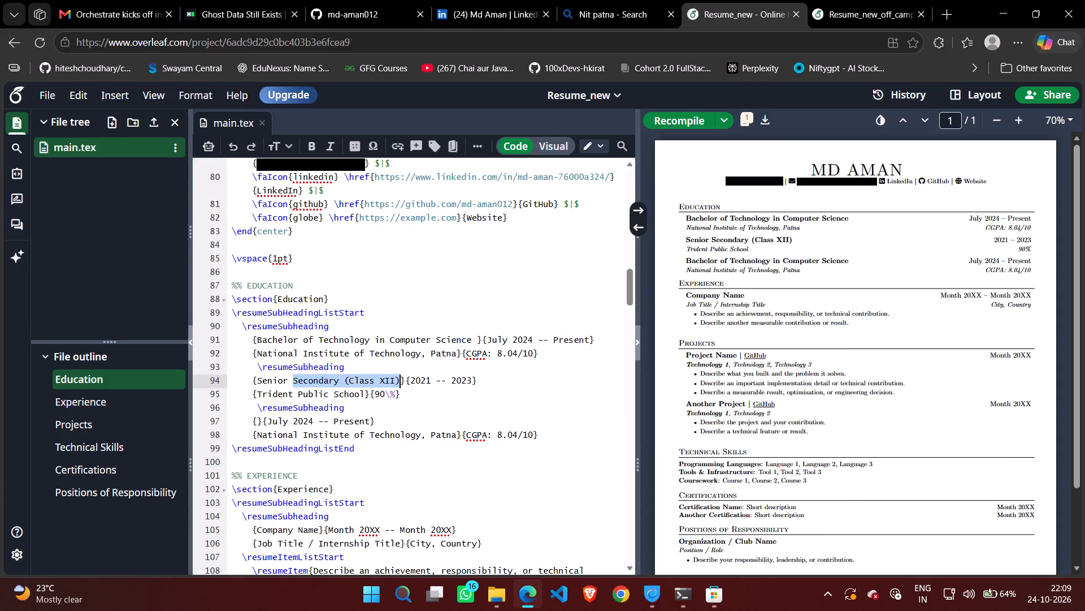
right_click(399, 380)
click(429, 205)
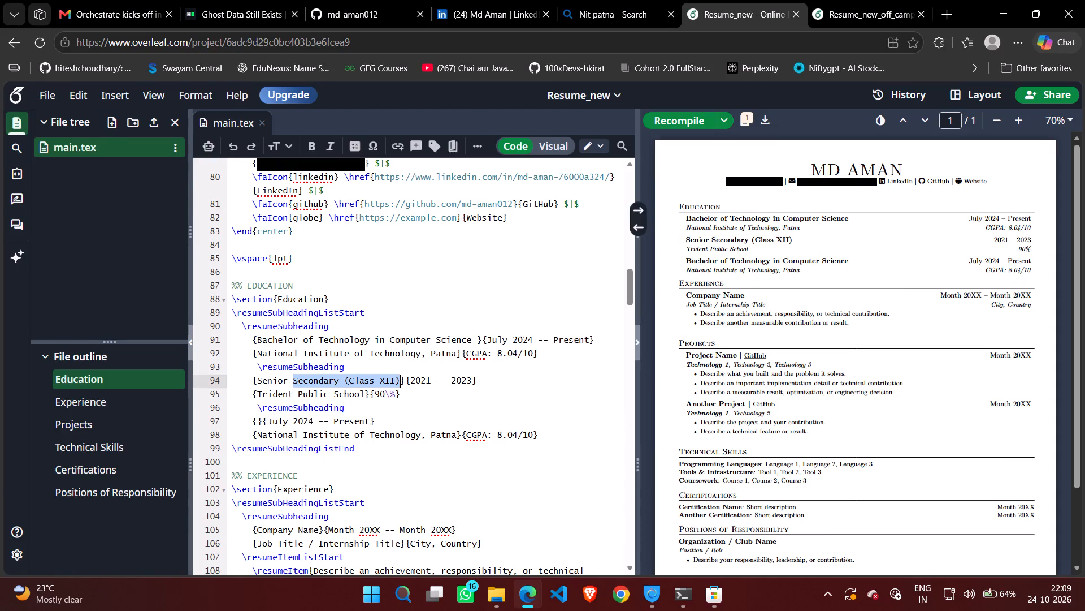
click(258, 421)
key(ctrl+v)
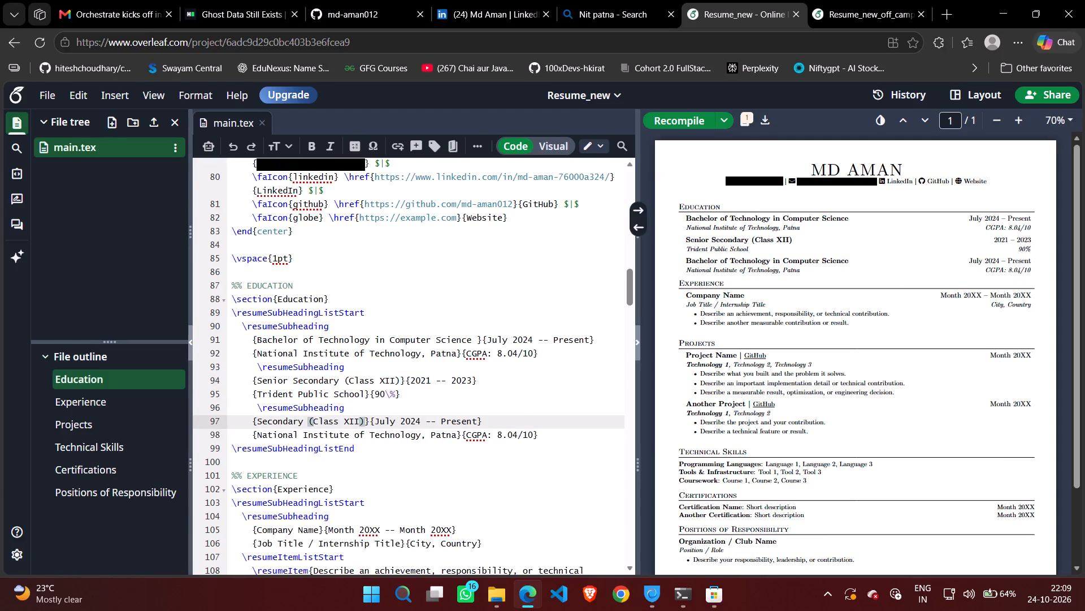
Replace the date range of the third Education entry with 2020-2021.
drag(478, 419, 414, 420)
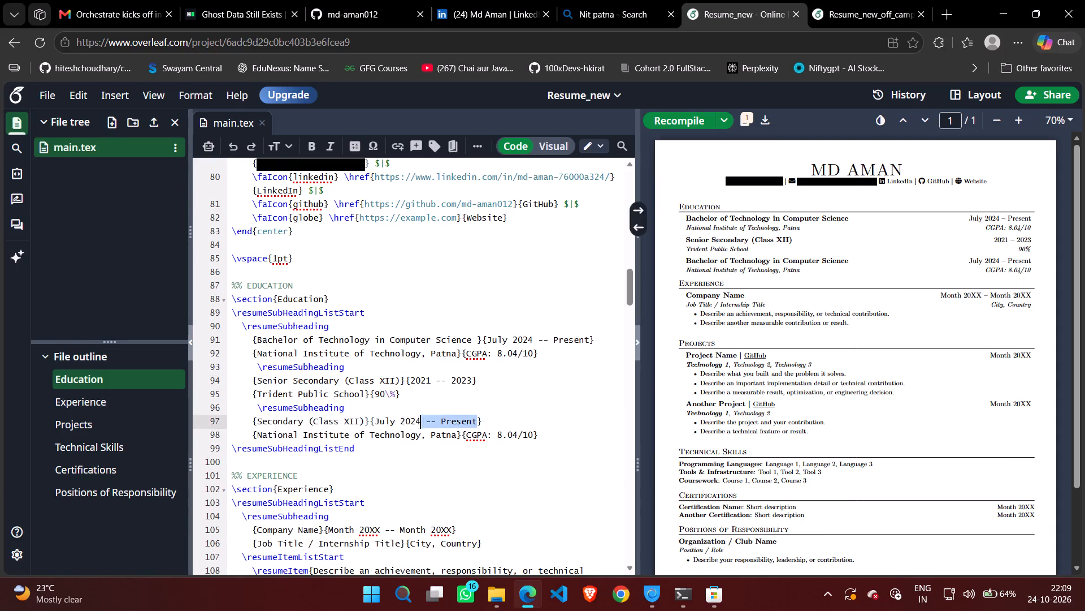
drag(414, 420, 378, 419)
key(BackSpace)
key(BackSpace)
text(2020/)
key(BackSpace)
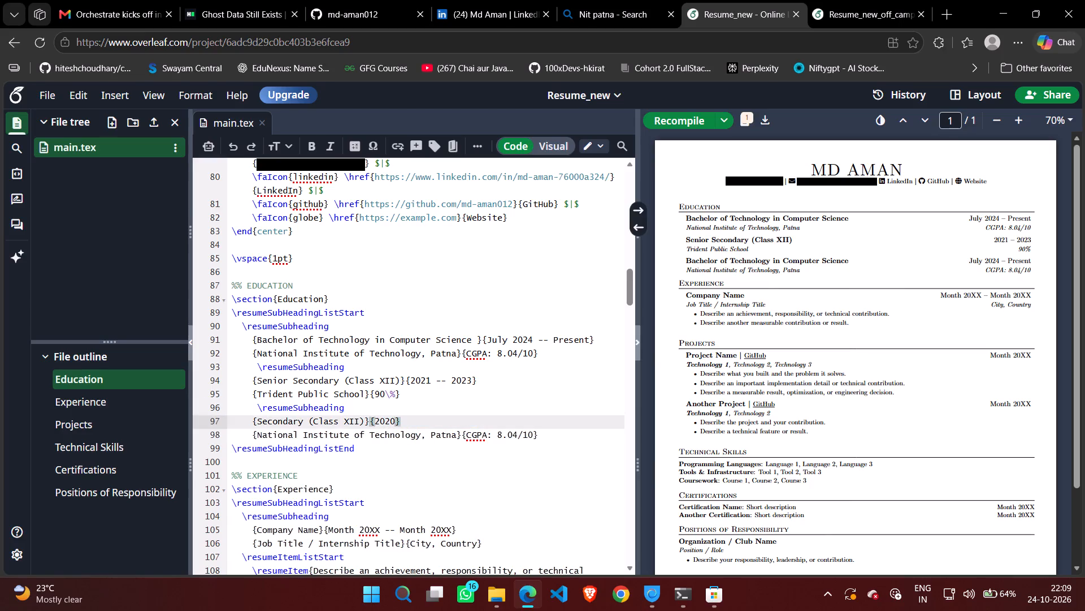
text(-2021)
Replace the institution in the third Education entry with "Holy Mission Senior Secondary School", copied from the Resume_new_off_campus project.
drag(255, 437, 462, 438)
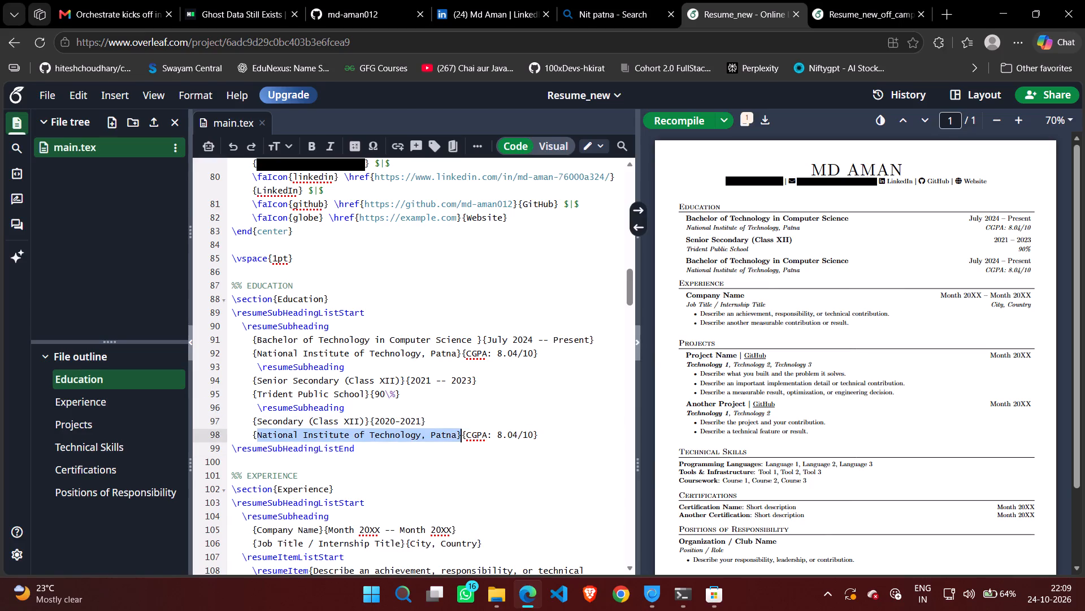
drag(462, 438, 458, 437)
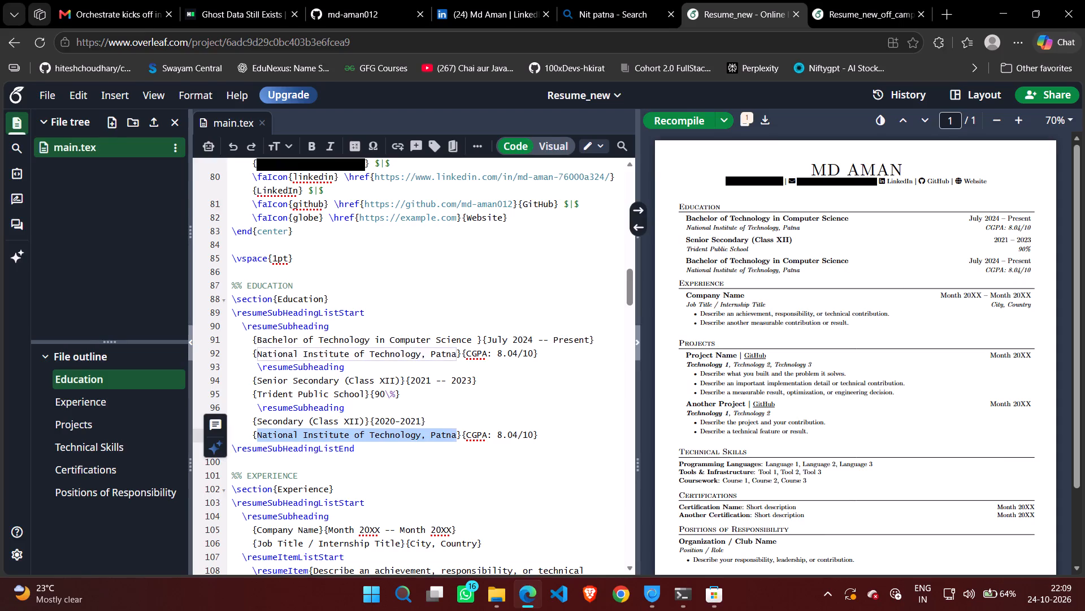
click(875, 0)
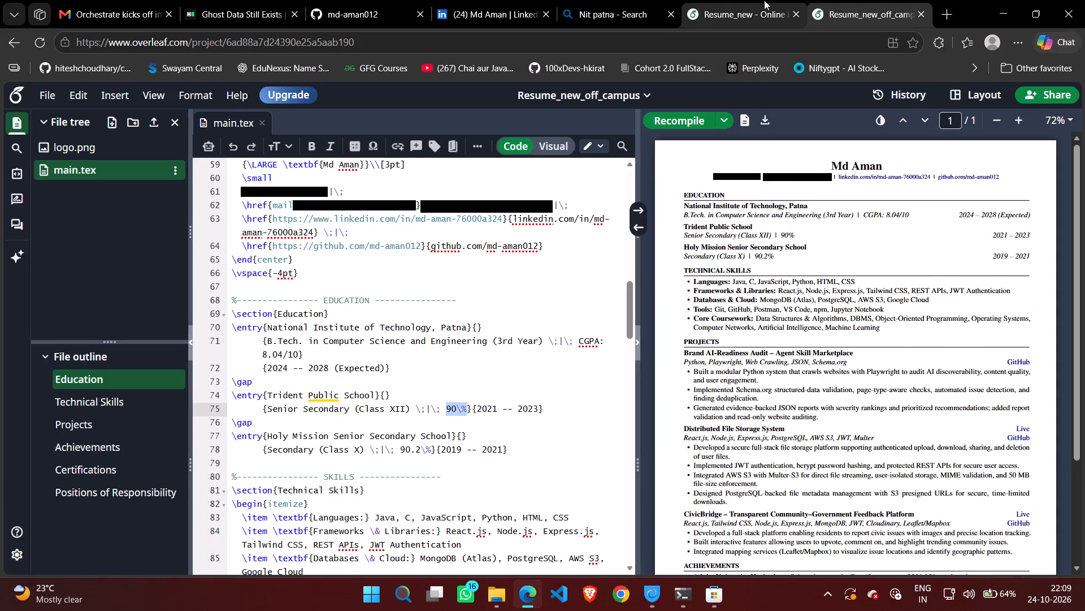
click(764, 0)
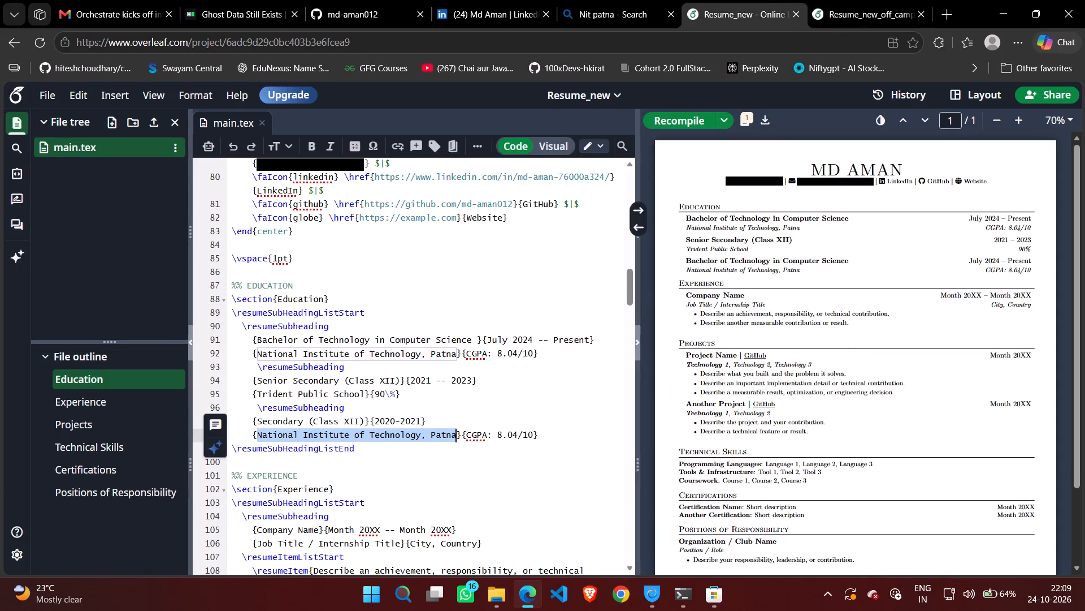
key(BackSpace)
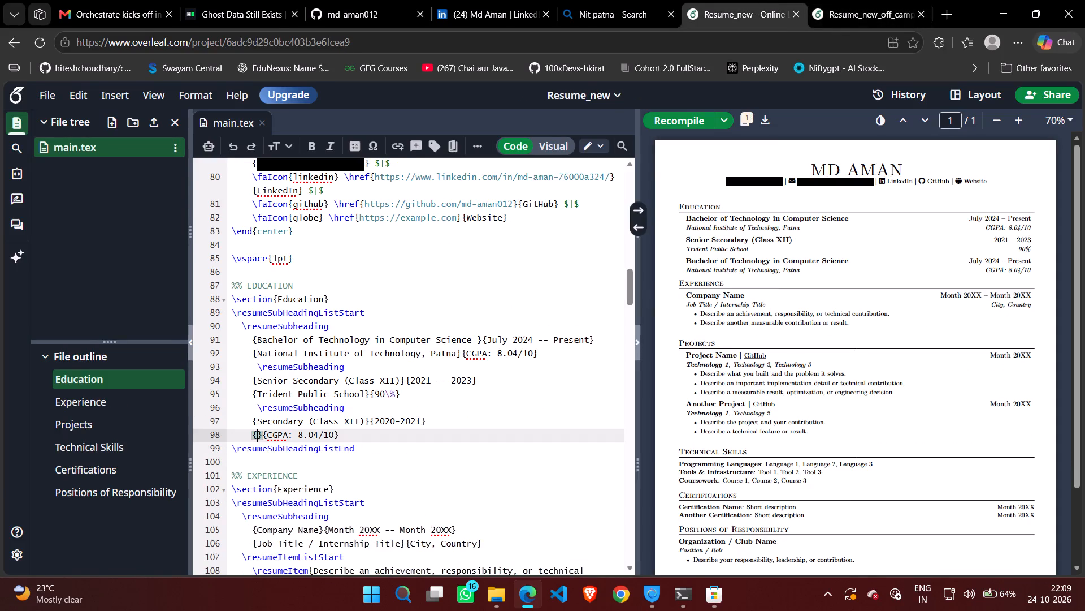
click(873, 0)
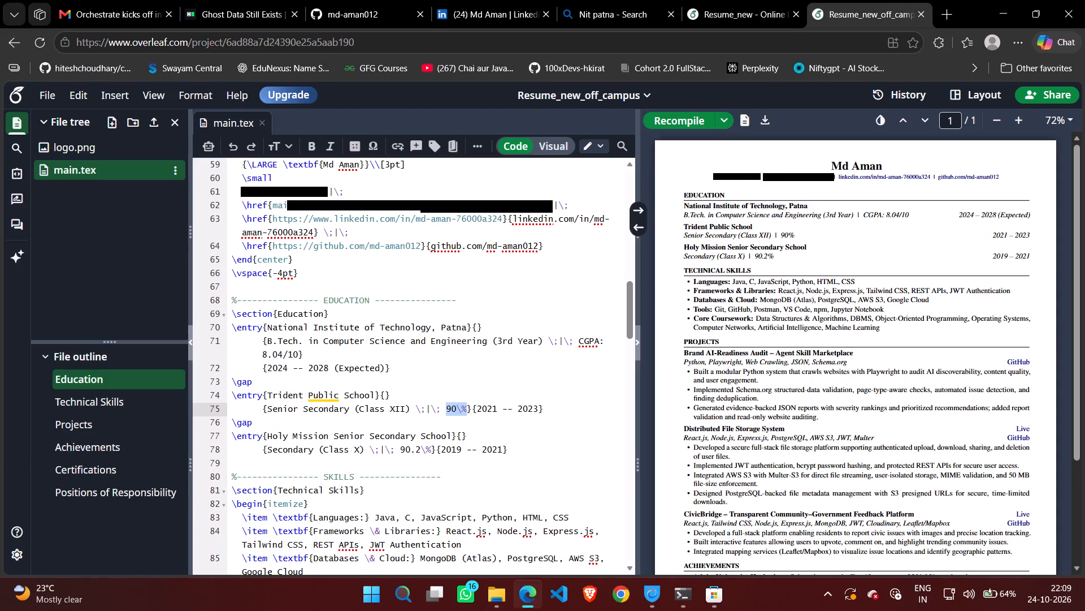
drag(268, 433, 453, 434)
key(ctrl+c)
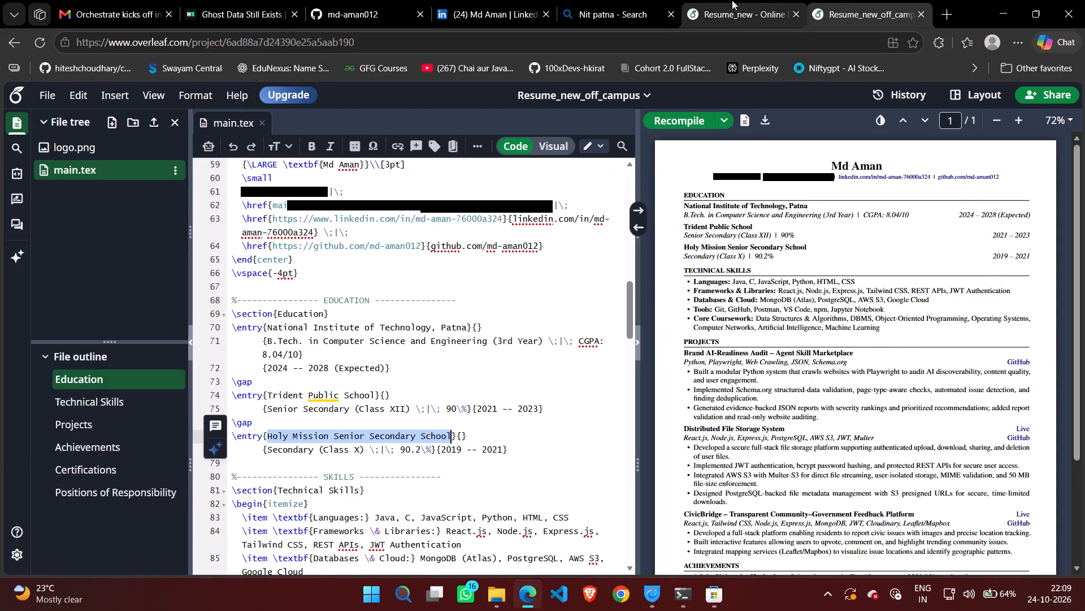
click(732, 0)
key(ctrl+v)
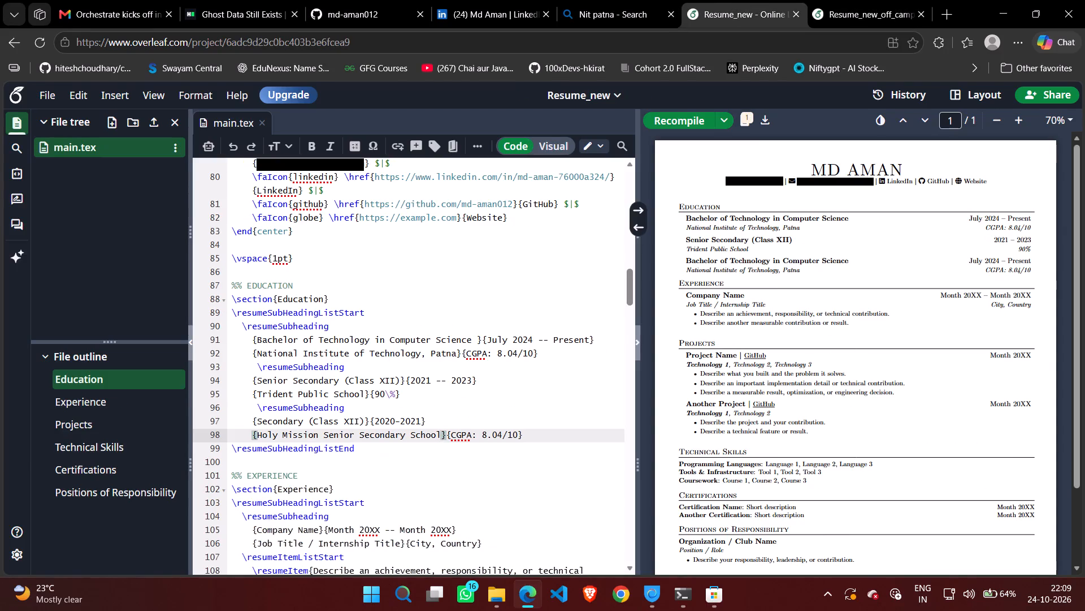
Replace the Holy Mission Senior Secondary School score with 90\%, copied from the Trident Public School entry, and recompile.
drag(515, 432, 457, 437)
key(BackSpace)
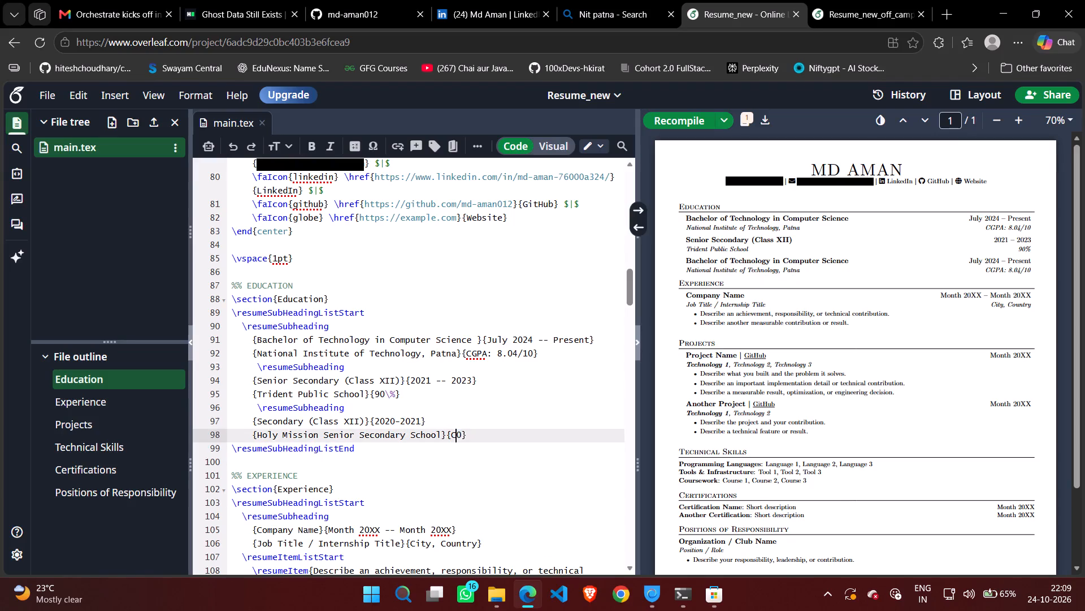
key(Right)
key(BackSpace)
key(BackSpace)
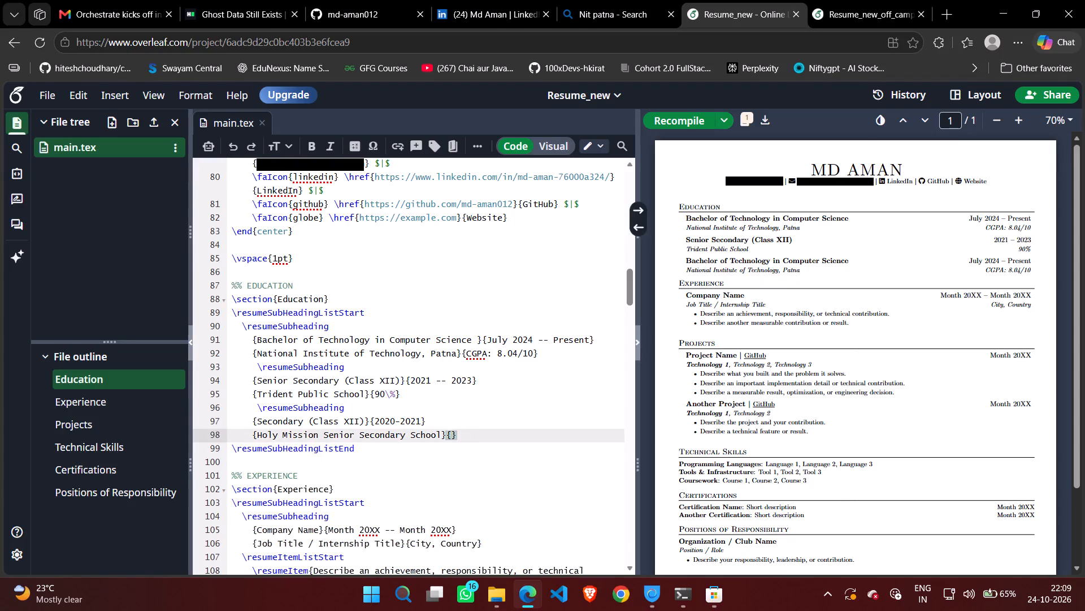
drag(375, 395, 396, 395)
key(ctrl+c)
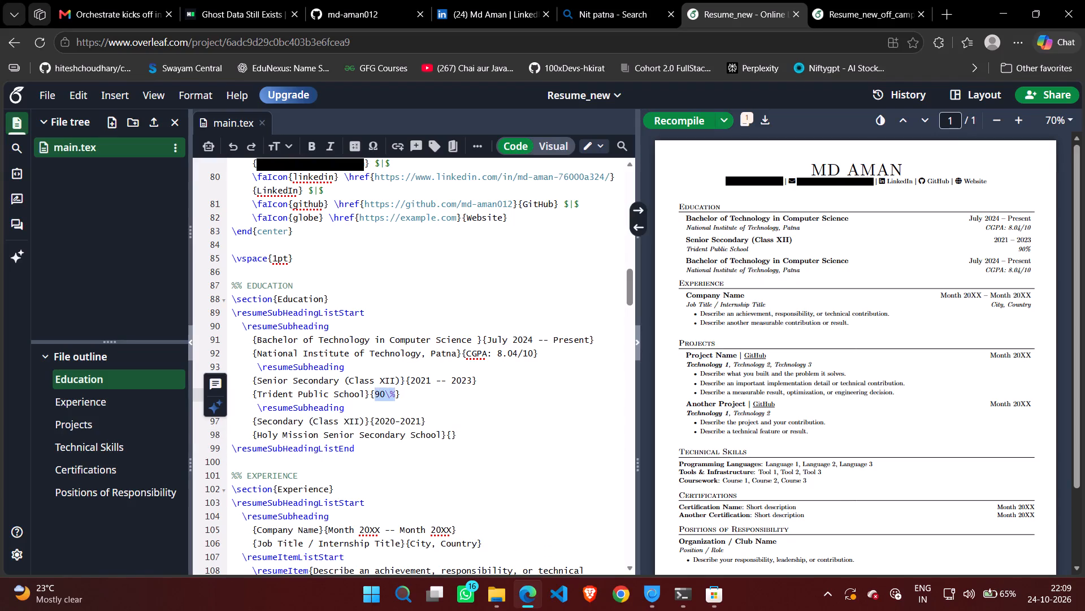
click(453, 436)
key(ctrl+v)
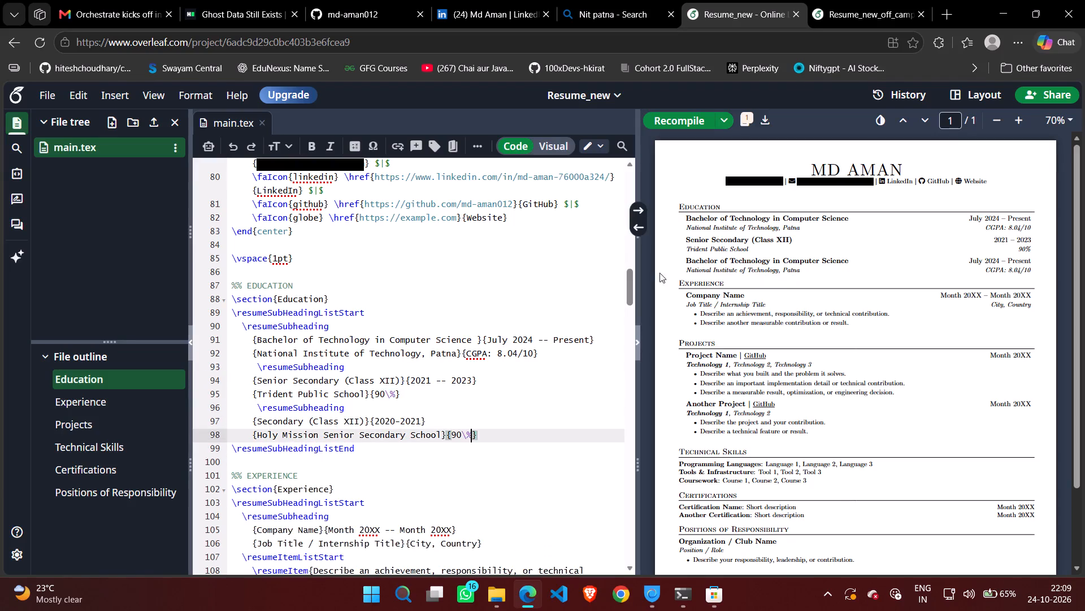
click(692, 121)
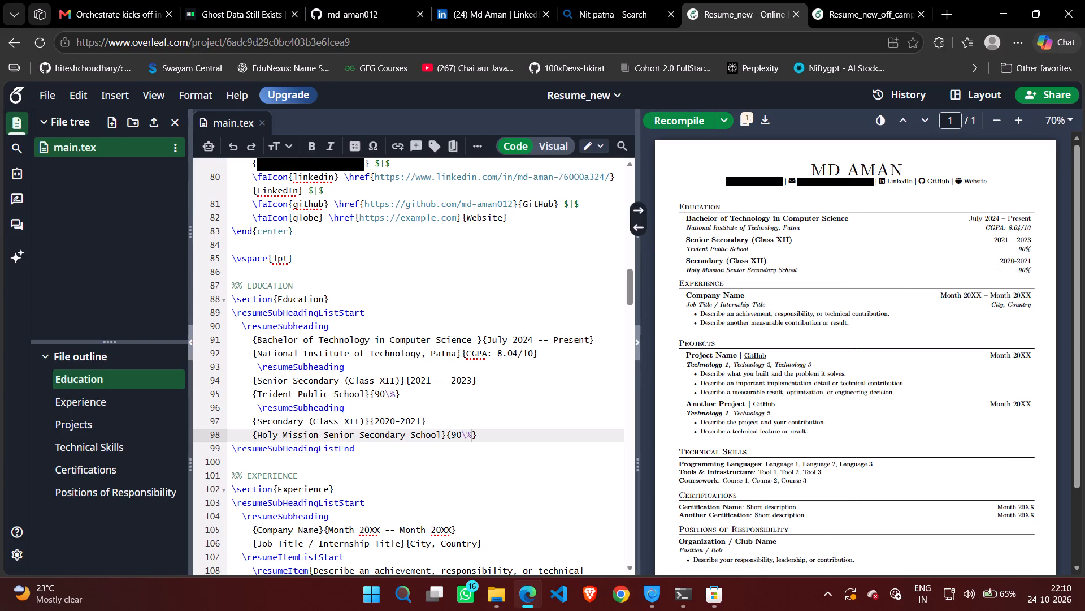
Comment out the whole Experience section, from its section heading through the closing \vspace{-4pt}, and recompile.
scroll(461, 398, down, 3)
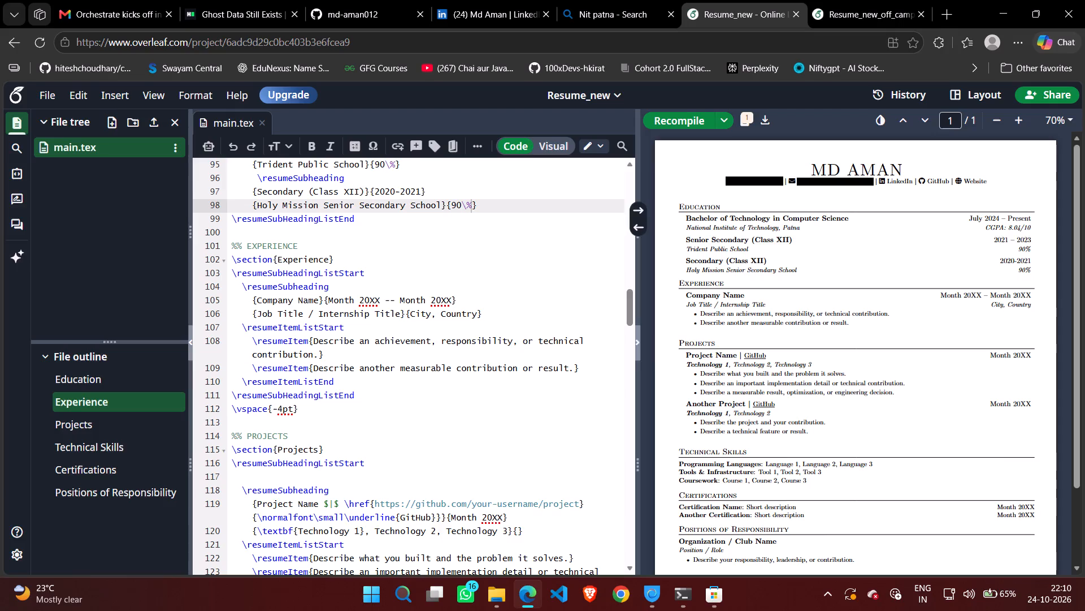
drag(322, 402, 226, 248)
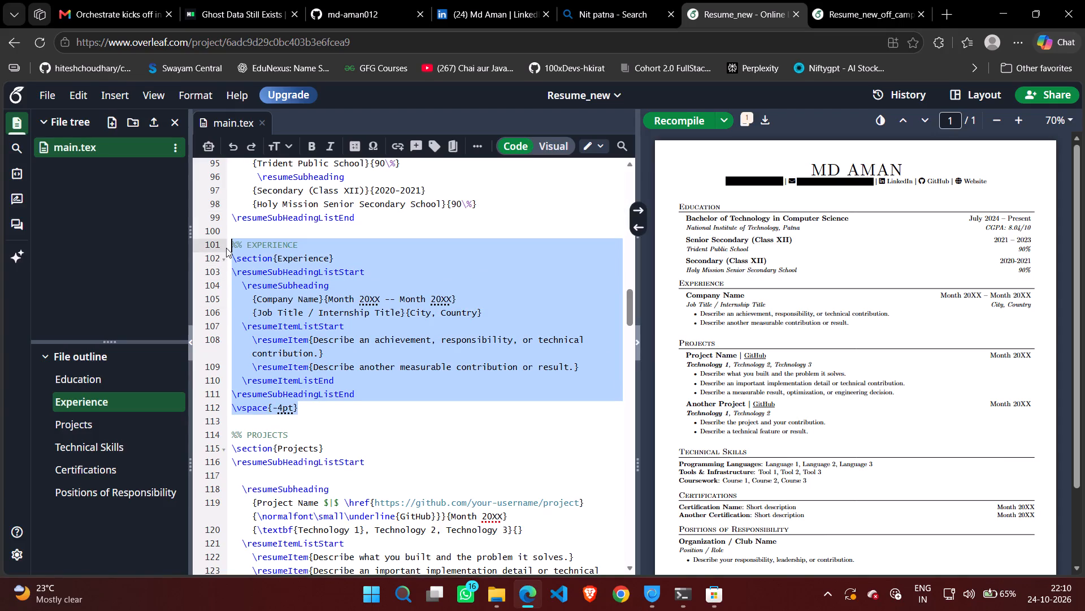
drag(226, 248, 227, 257)
key(ctrl+slash)
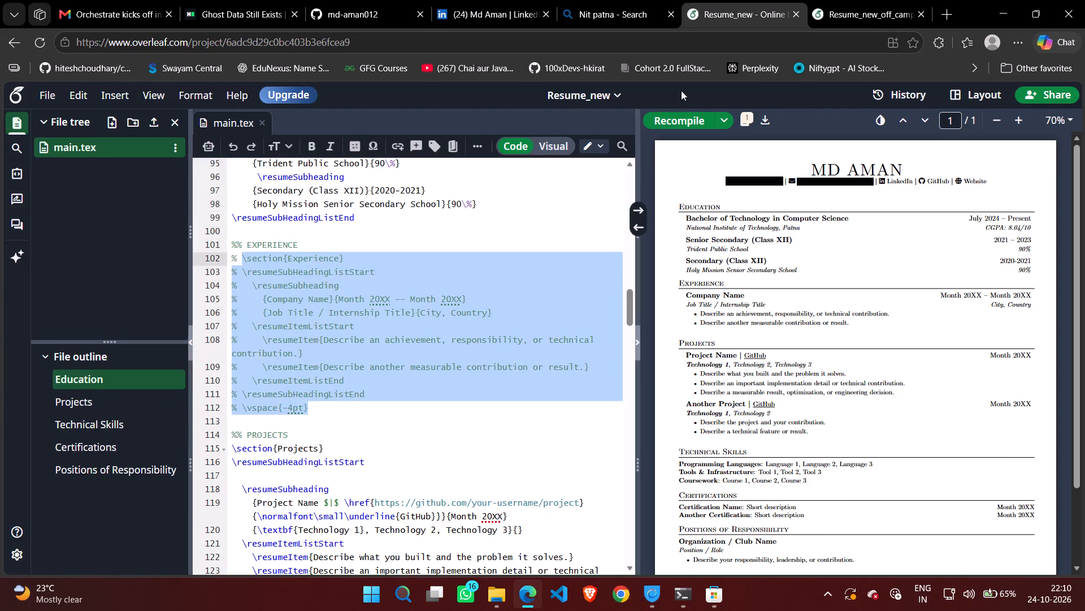
click(677, 114)
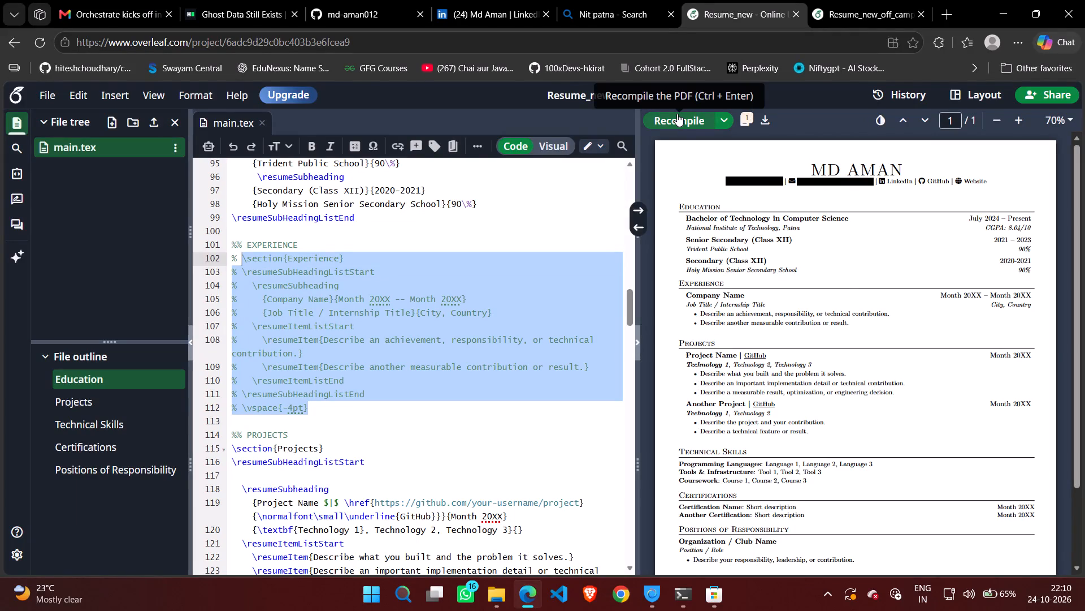
click(562, 205)
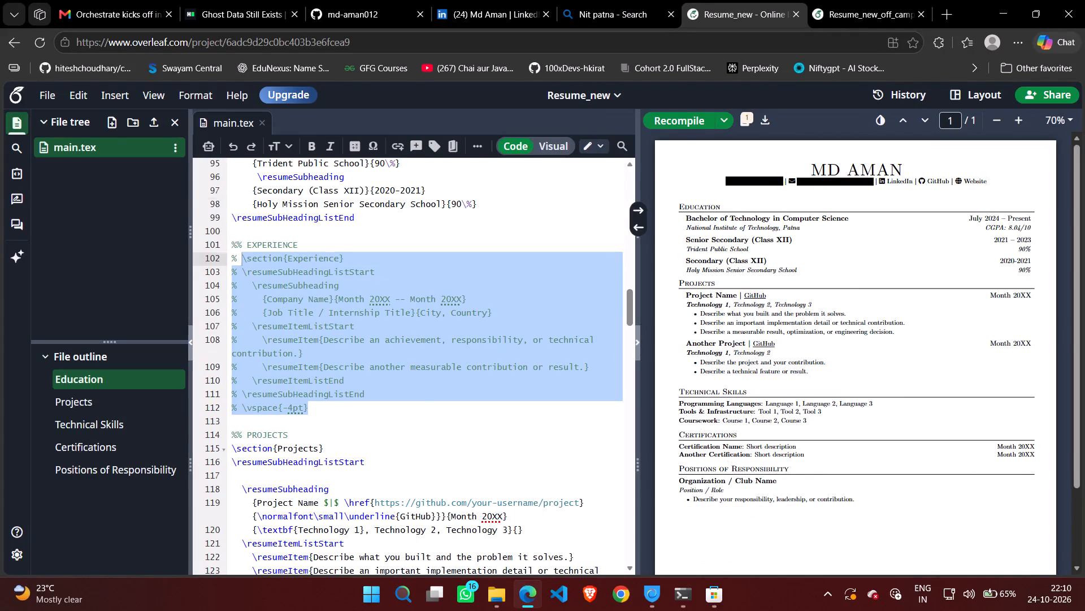
Review the placeholder content of the Projects, Technical Skills and Certifications sections in the Resume_new source.
scroll(518, 348, down, 3)
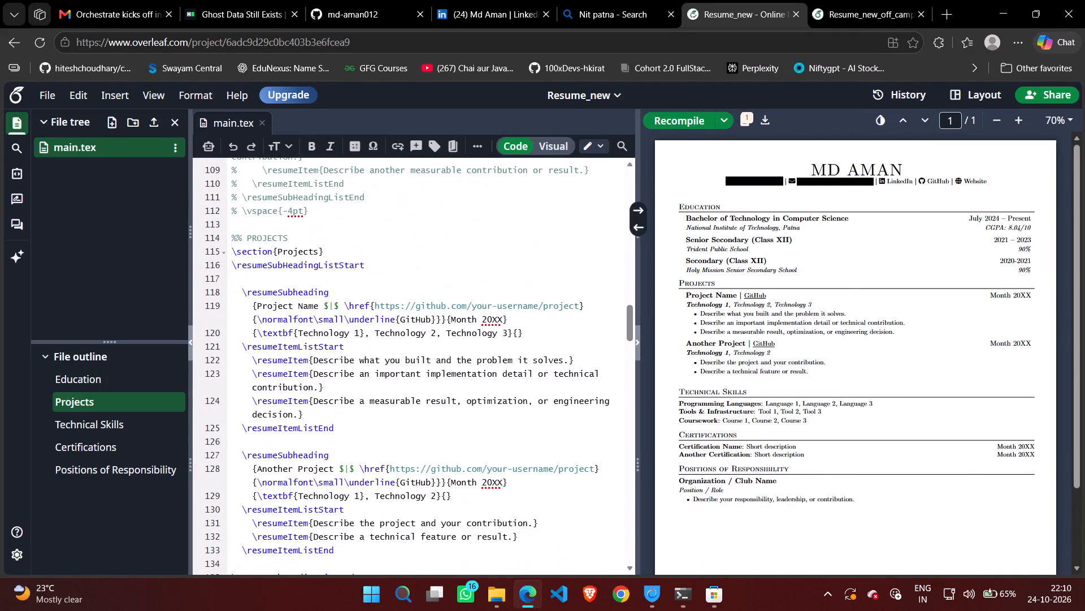
scroll(518, 348, down, 4)
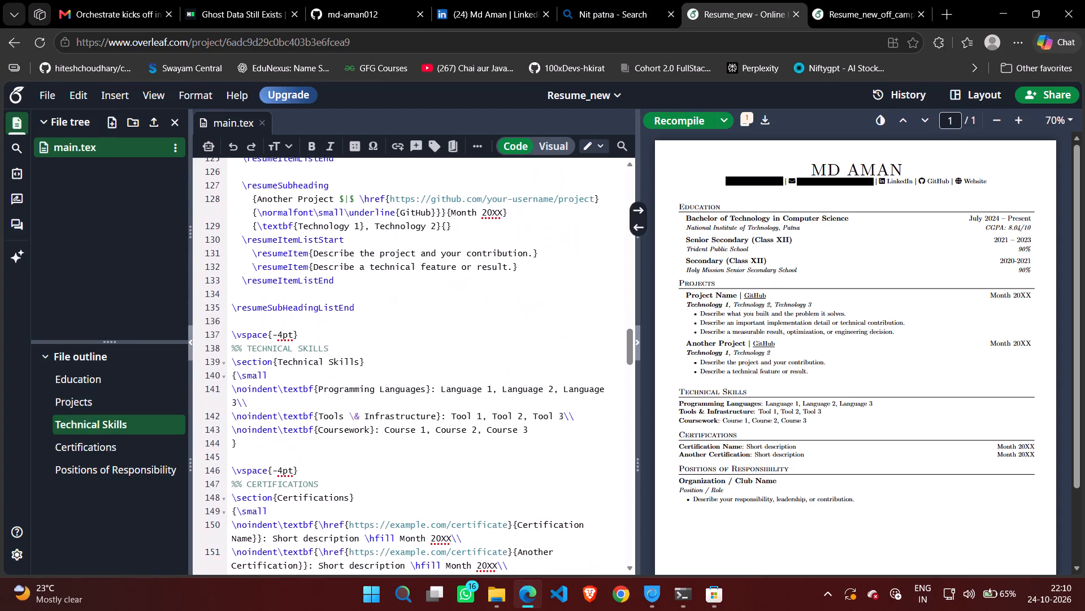
scroll(518, 348, down, 2)
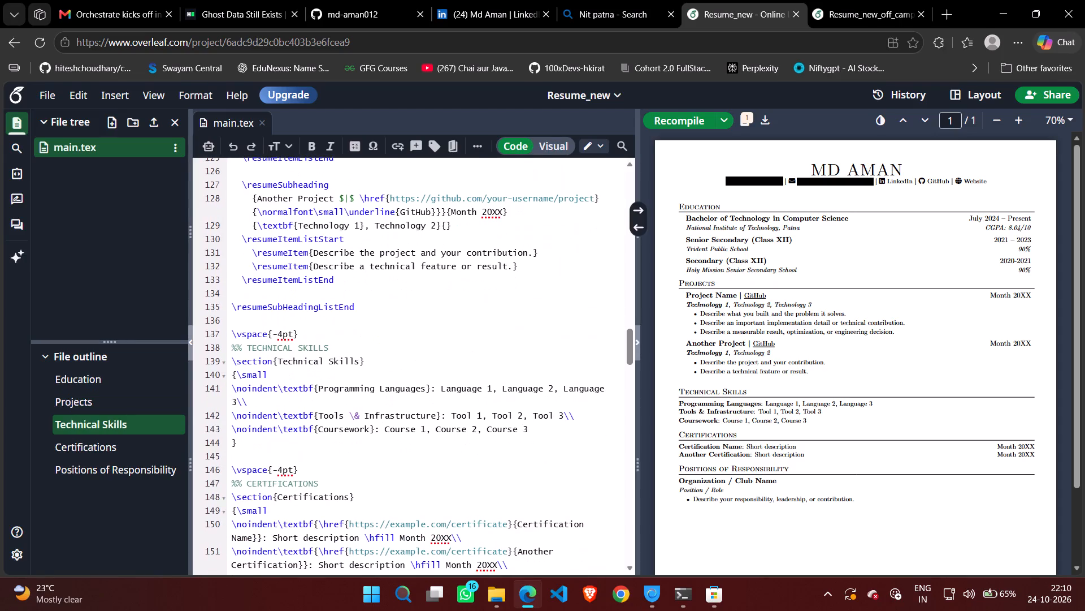
scroll(518, 348, down, 1)
scroll(518, 348, up, 2)
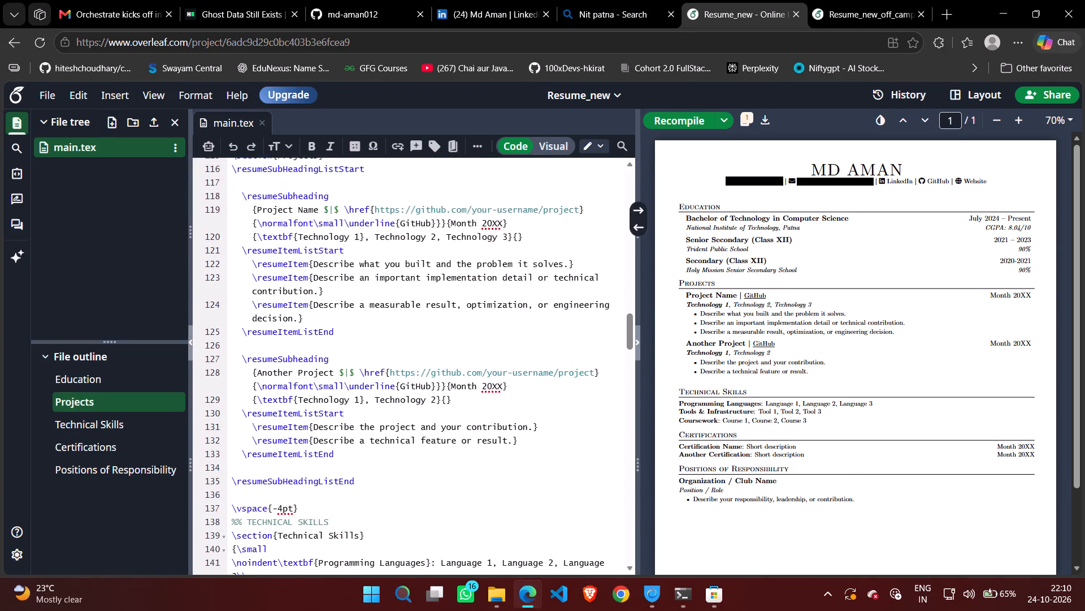
scroll(518, 348, up, 2)
Compare the Technical Skills and Projects source in the Resume_new_off_campus project with the placeholder Projects and Technical Skills sections in Resume_new.
click(871, 0)
scroll(424, 389, down, 1)
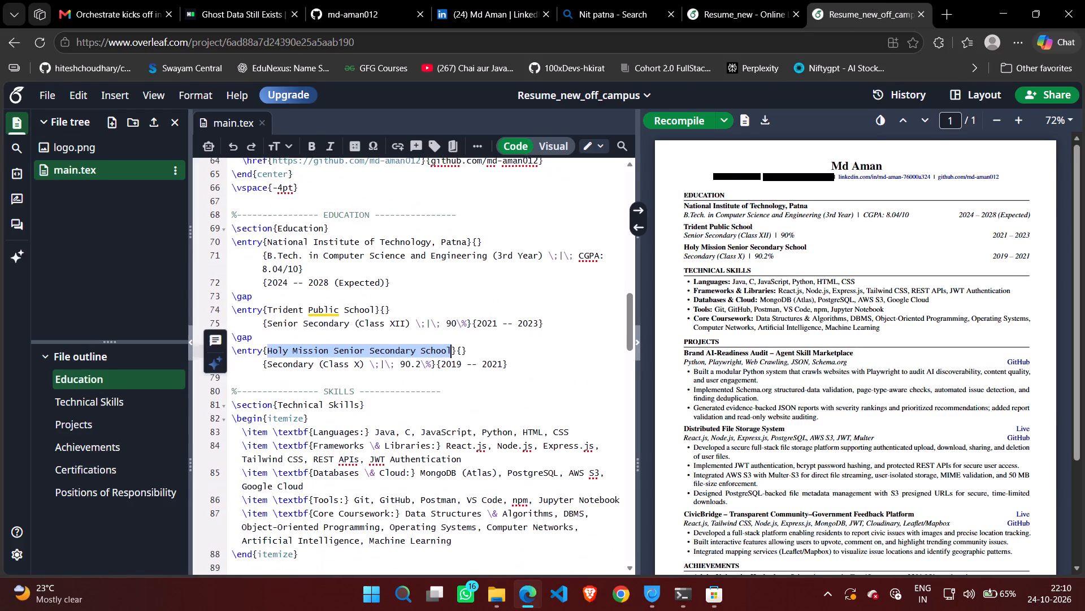
scroll(424, 389, down, 2)
scroll(424, 389, up, 1)
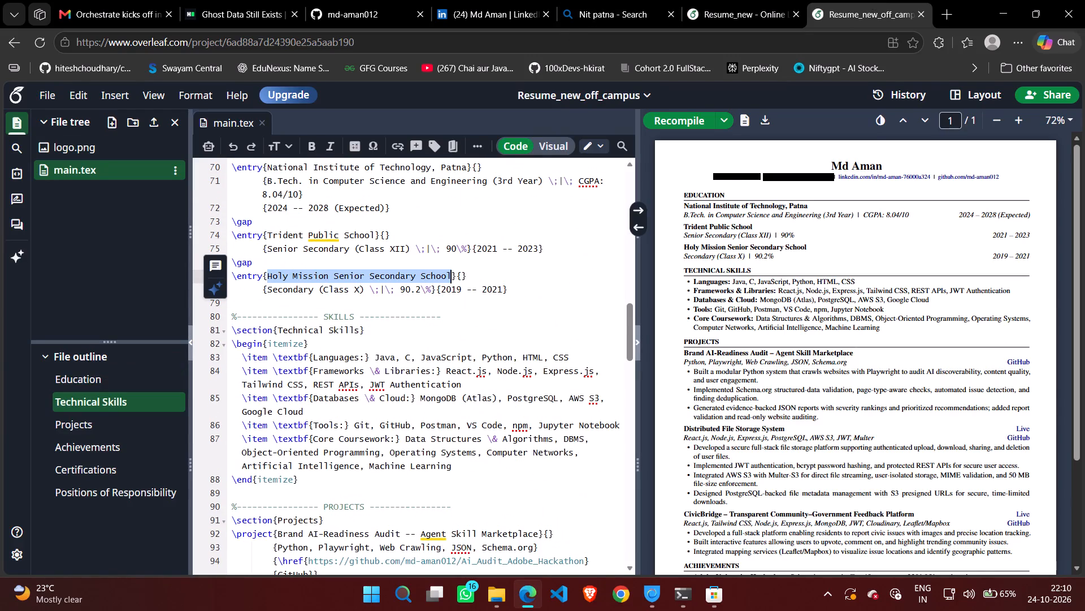
click(714, 2)
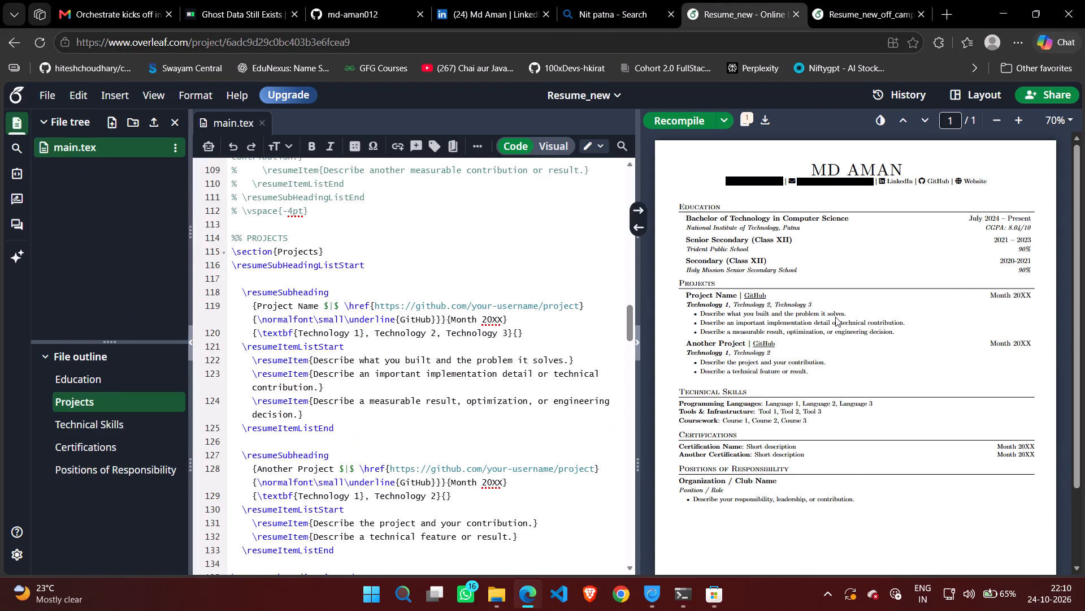
scroll(835, 317, up, 4)
click(713, 194)
click(867, 0)
click(714, 0)
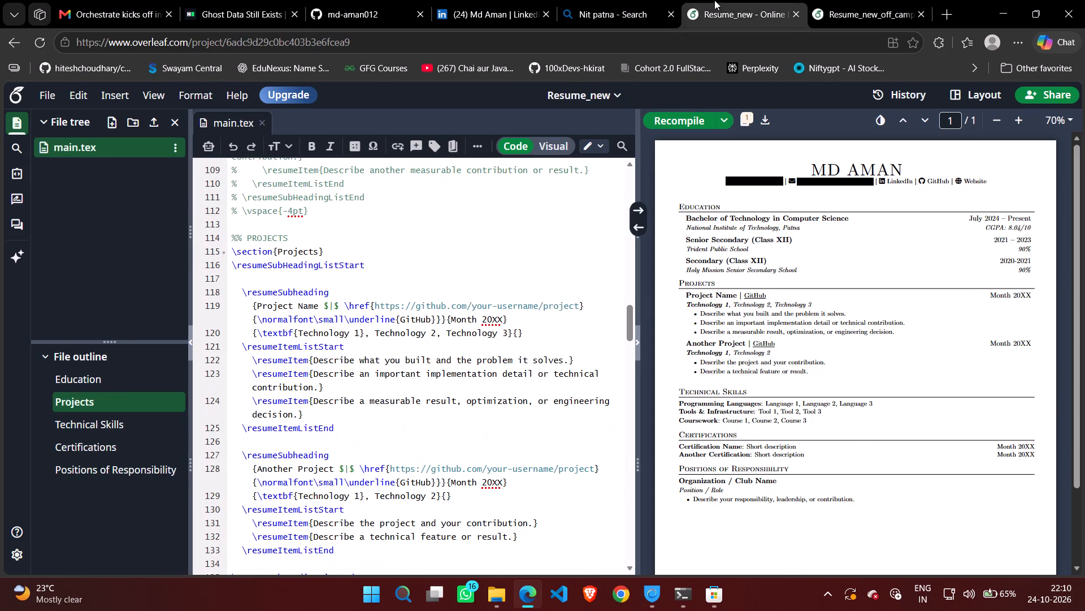
scroll(476, 405, down, 1)
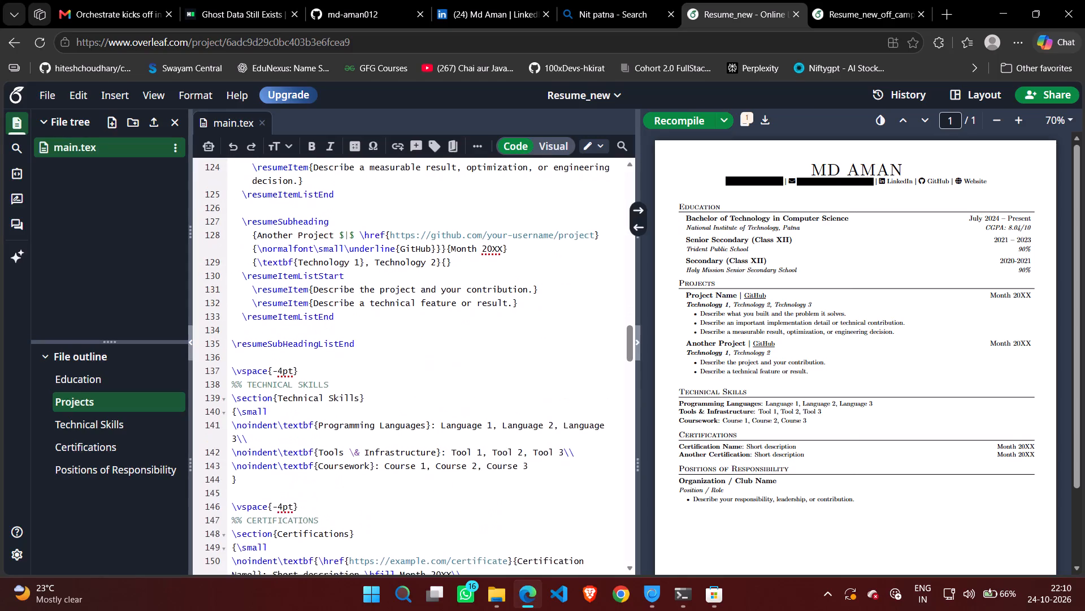
scroll(476, 405, down, 1)
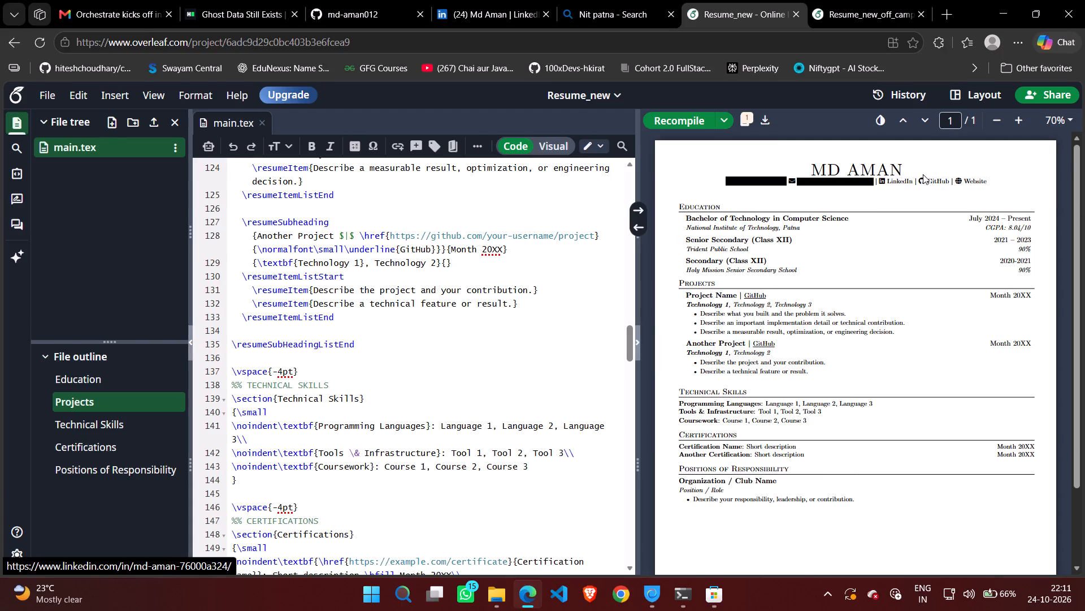
Switch to the Resume_new_off_campus project and review its compiled resume from Education to Positions of Responsibility, plus the start of its source.
click(858, 24)
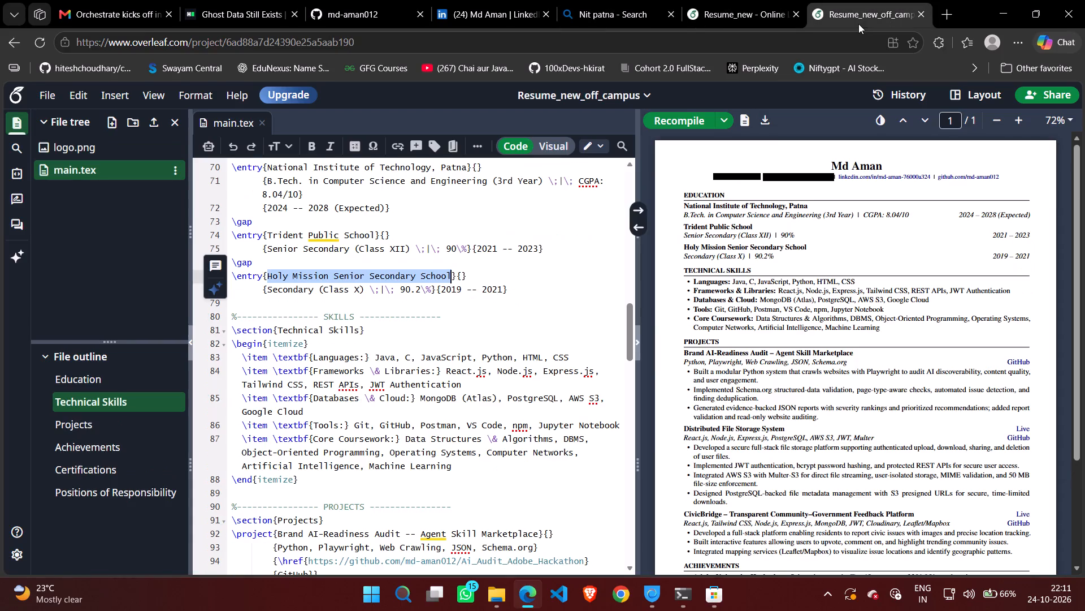
scroll(834, 439, down, 8)
scroll(834, 439, up, 6)
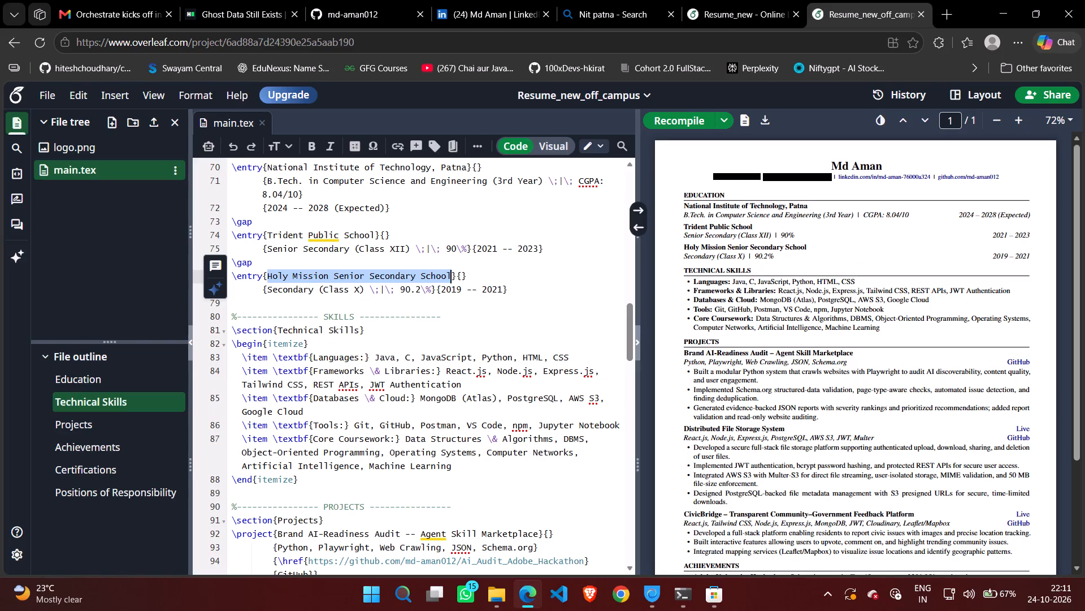
scroll(1066, 536, down, 2)
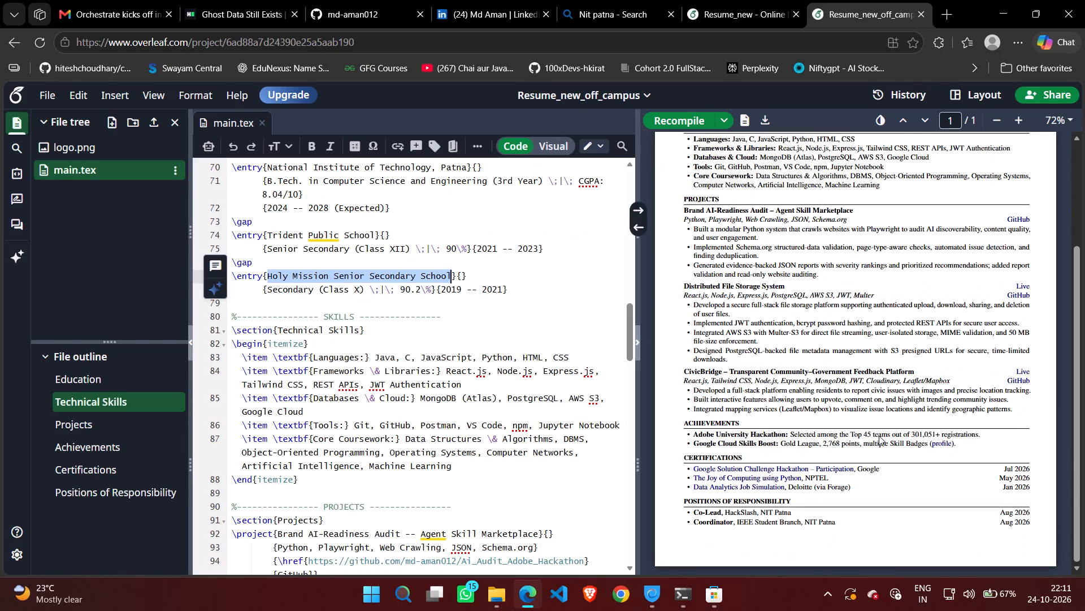
scroll(879, 436, up, 5)
scroll(879, 436, down, 1)
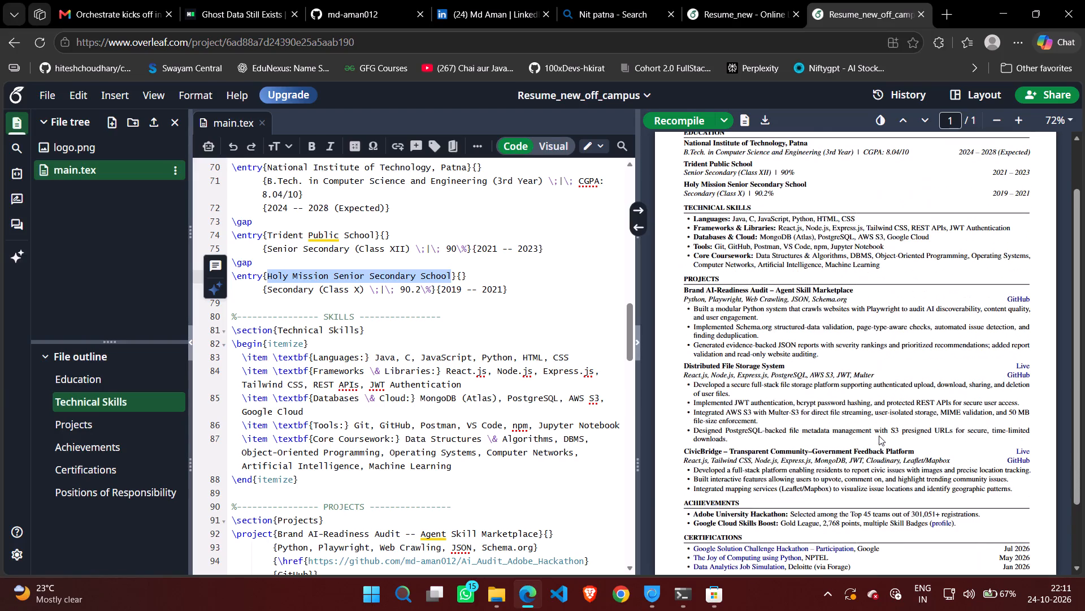
scroll(879, 436, down, 1)
scroll(475, 363, up, 18)
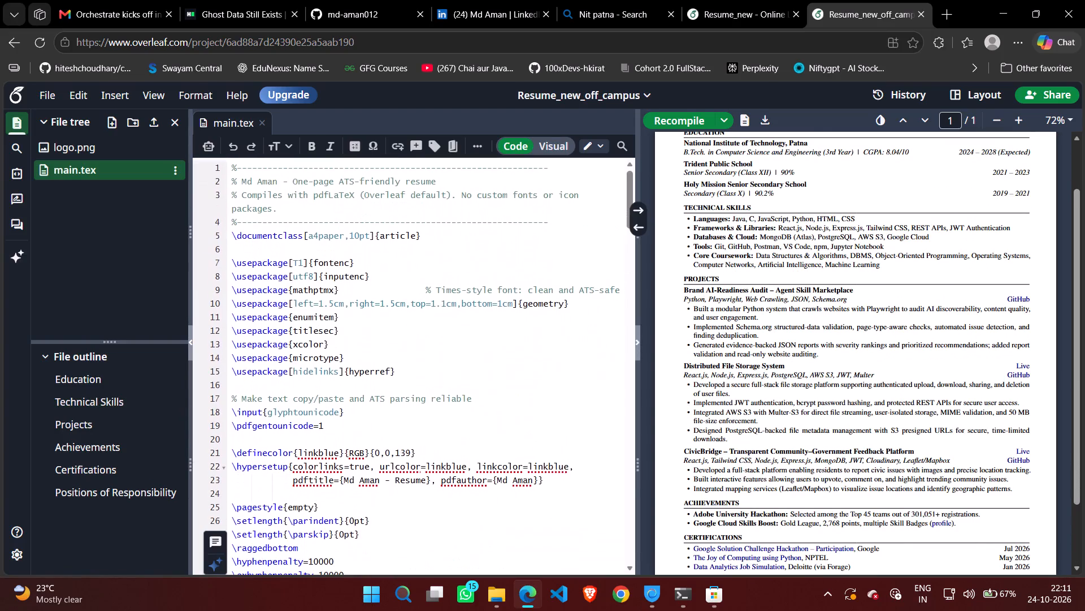
scroll(475, 363, up, 2)
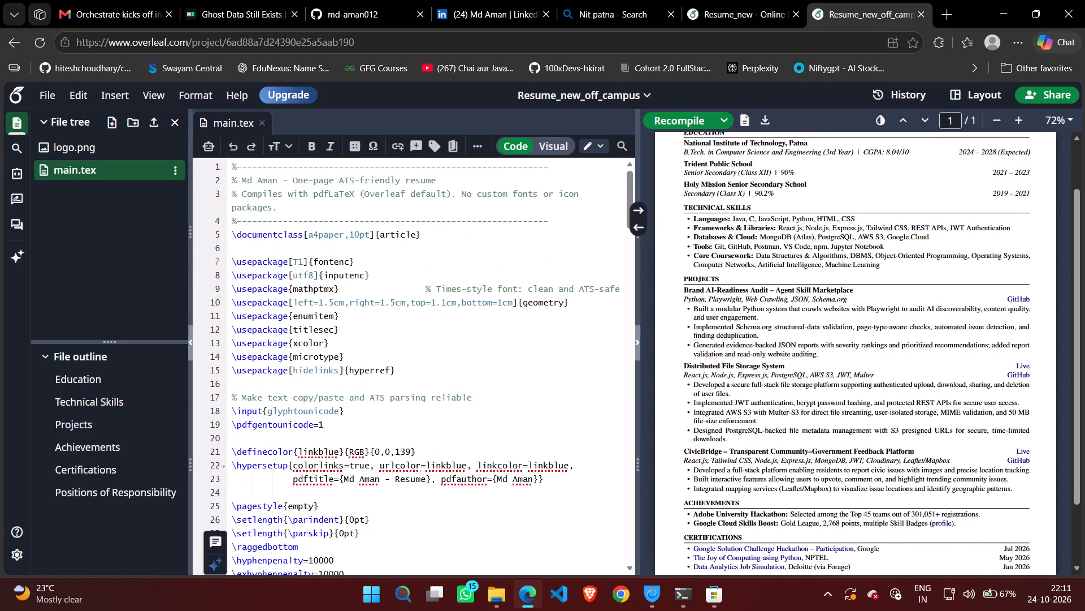
drag(491, 199, 484, 216)
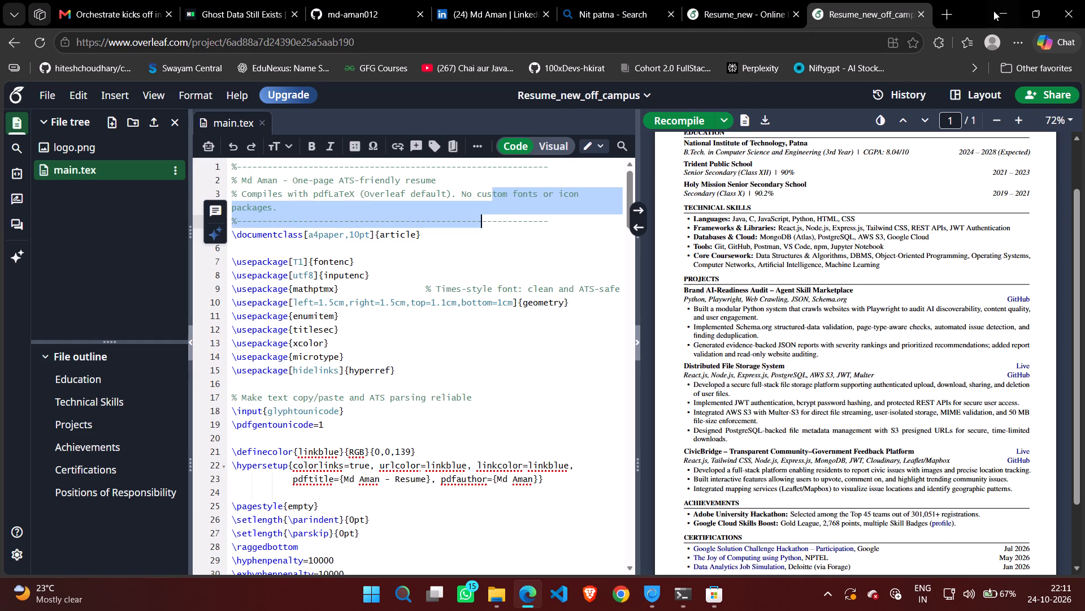
Search the web for "ats score" in a new tab and open Enhancv's Free ATS Resume Checker.
click(956, 12)
text(ats score)
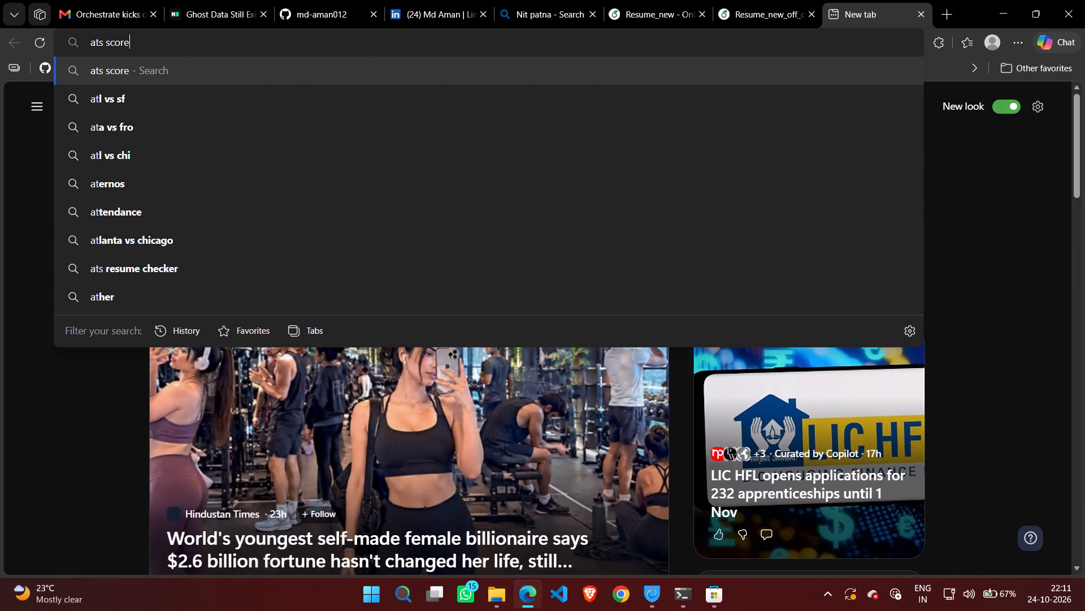
key(Return)
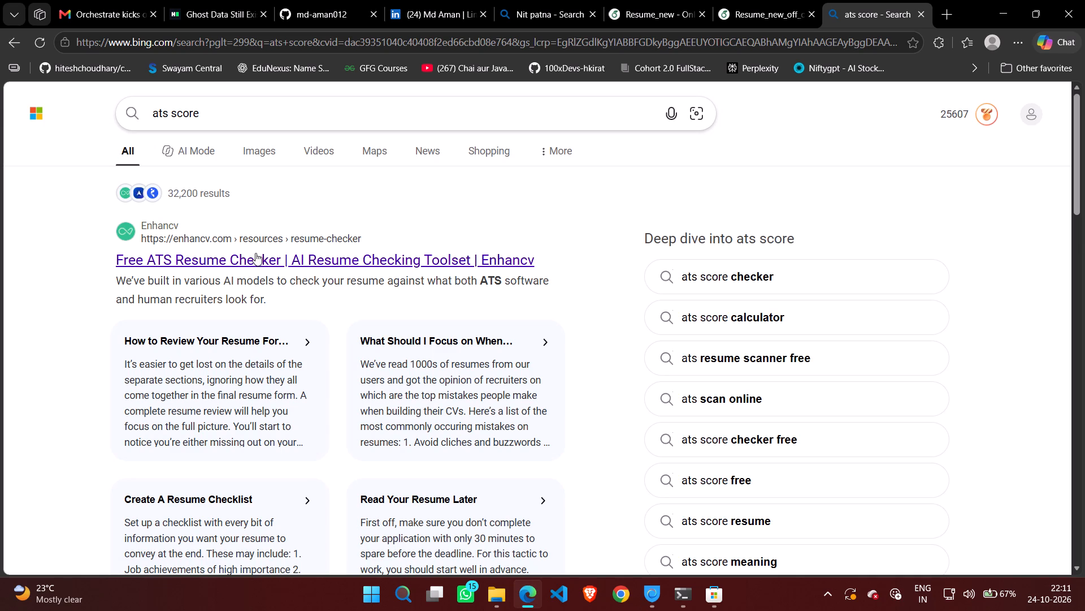
click(255, 252)
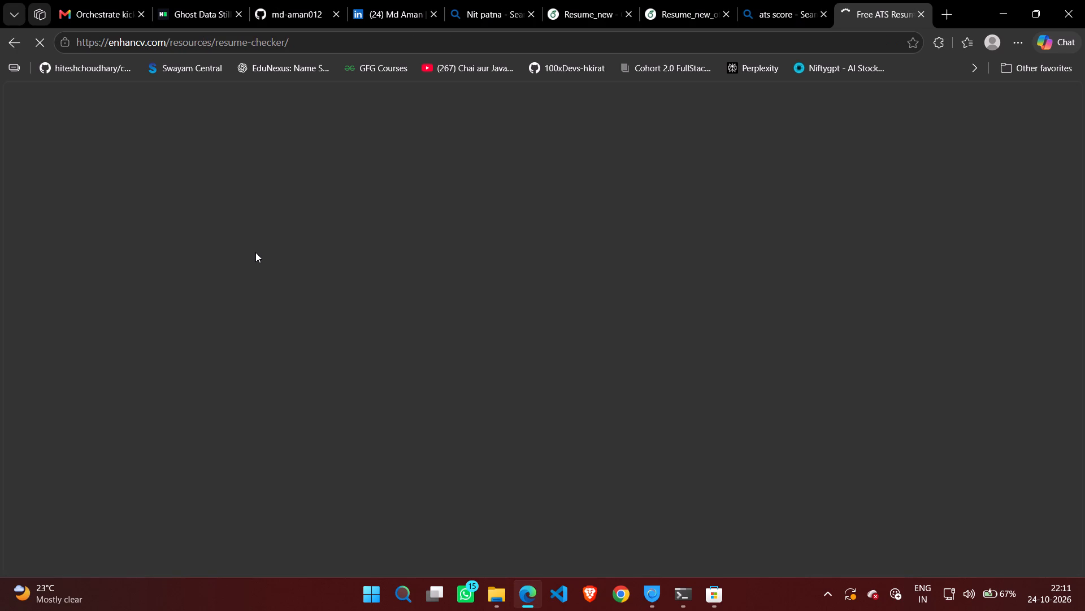
Upload the "Resume_new 1" PDF from NIT Patna Docs > Resume > Sep Updated to the resume checker.
click(343, 489)
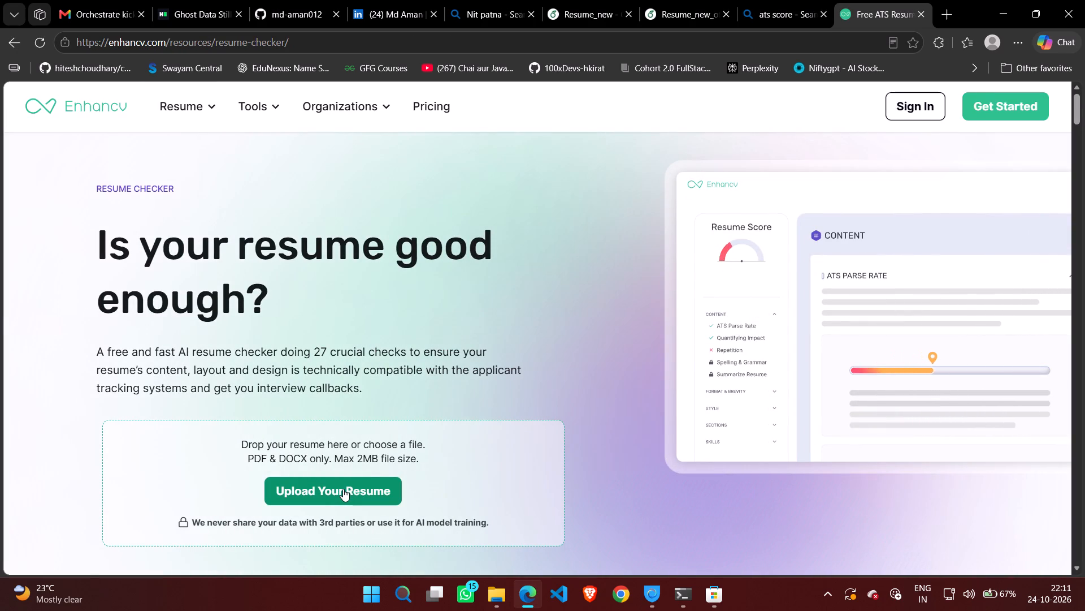
click(330, 488)
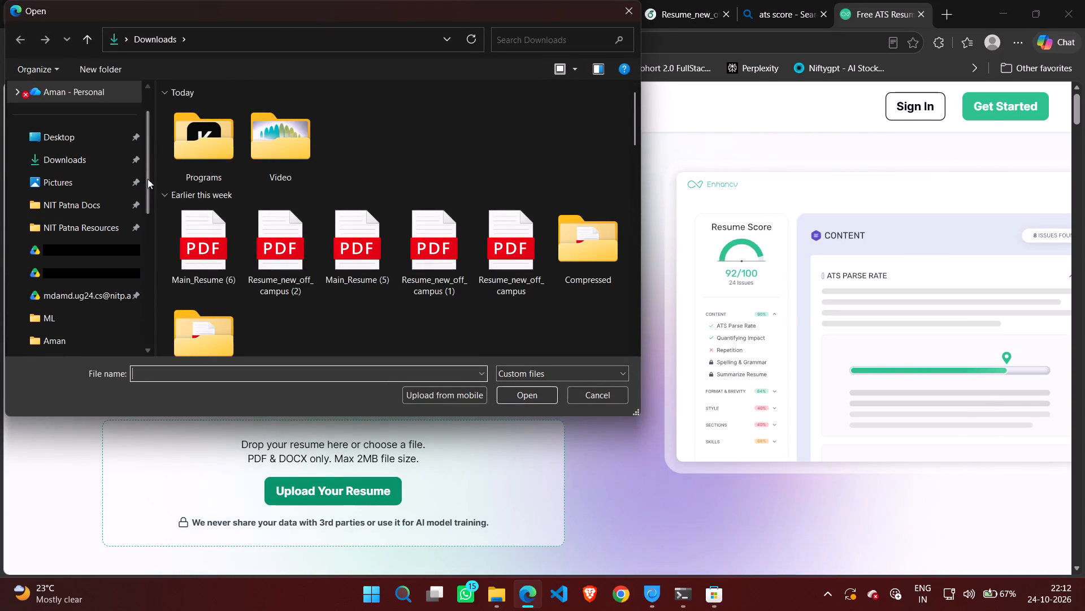
click(86, 208)
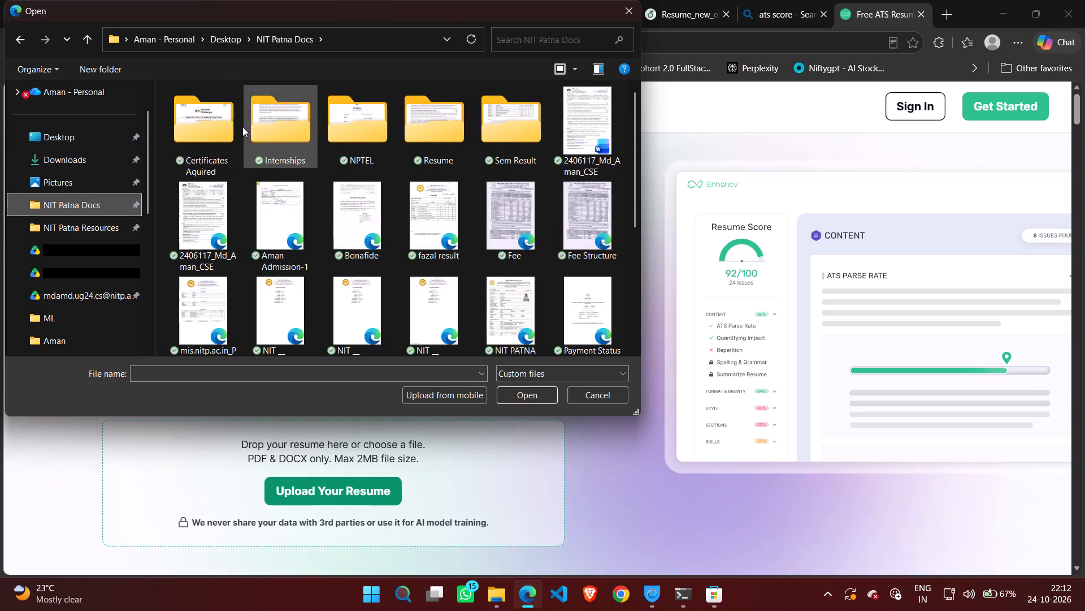
double_click(454, 146)
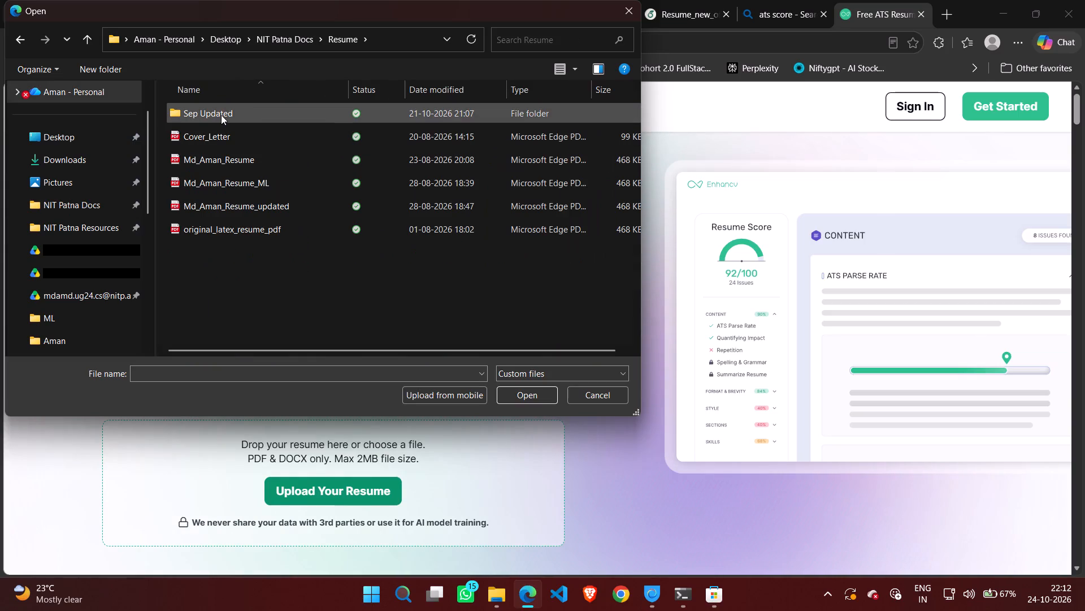
double_click(222, 115)
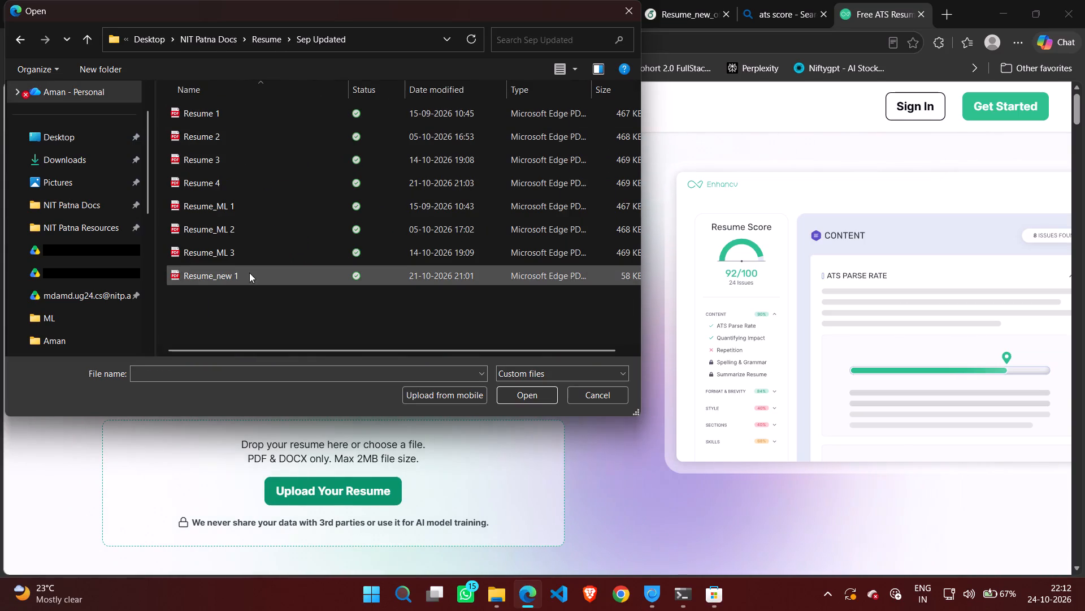
click(249, 273)
click(523, 394)
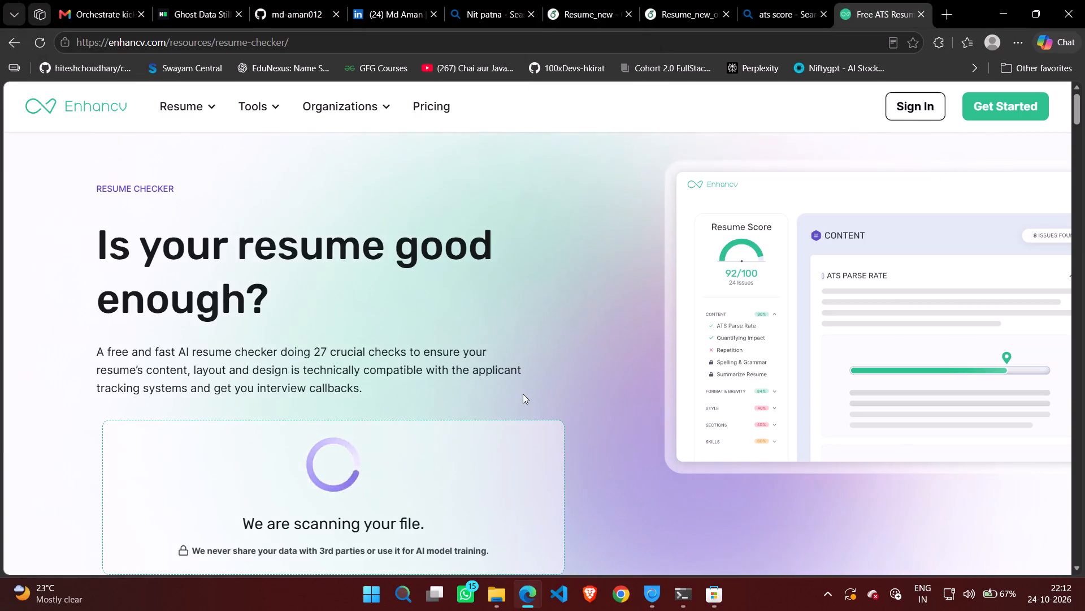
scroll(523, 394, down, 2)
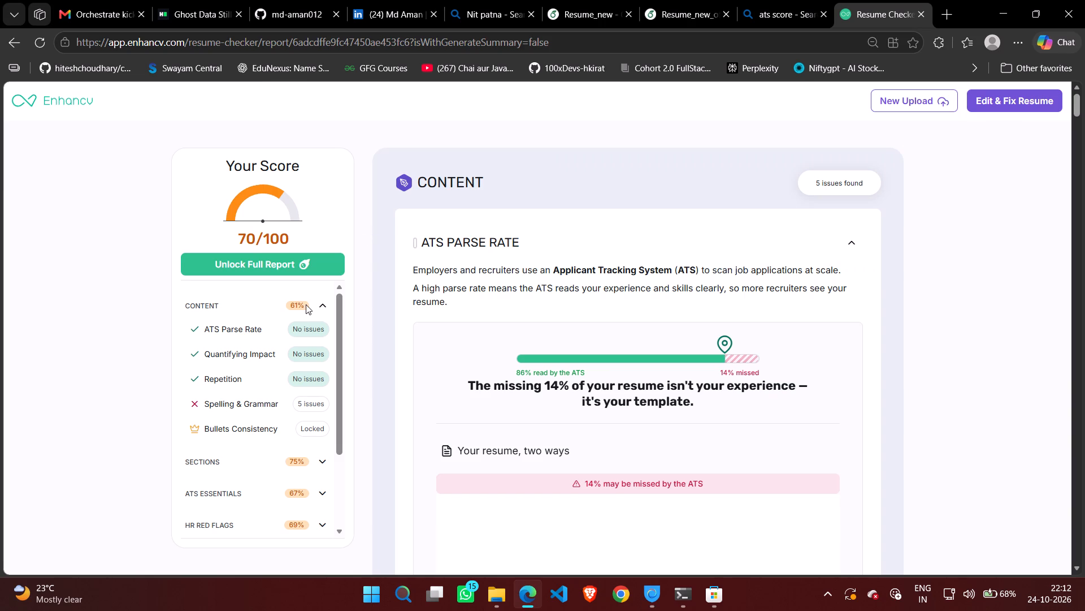
Examine the Spelling & Grammar section of the Enhancv report and its offer to fix mistakes, and close the checker's tab.
click(304, 405)
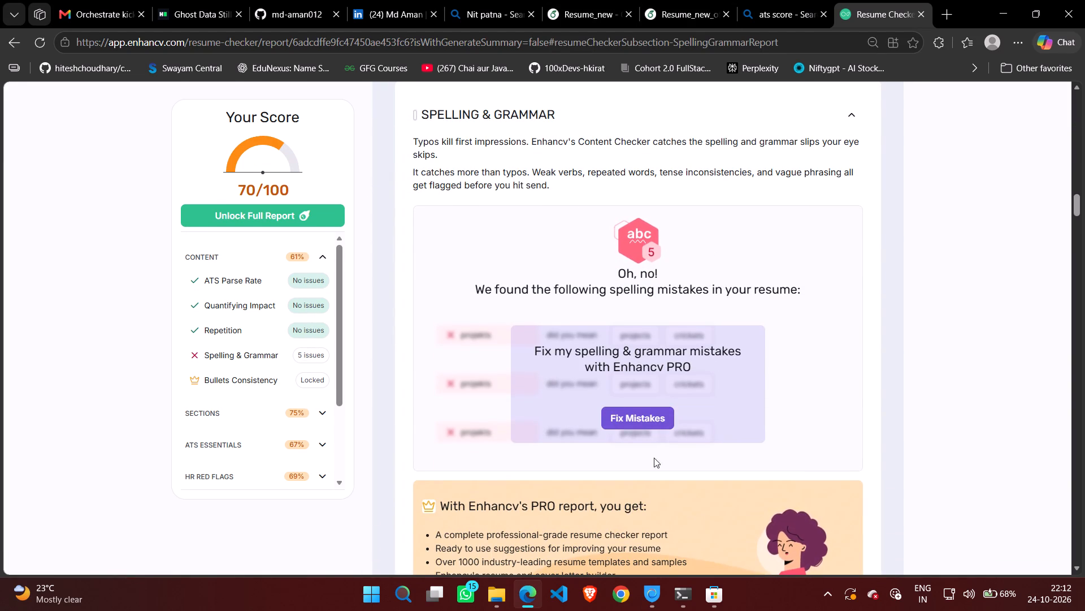
click(636, 423)
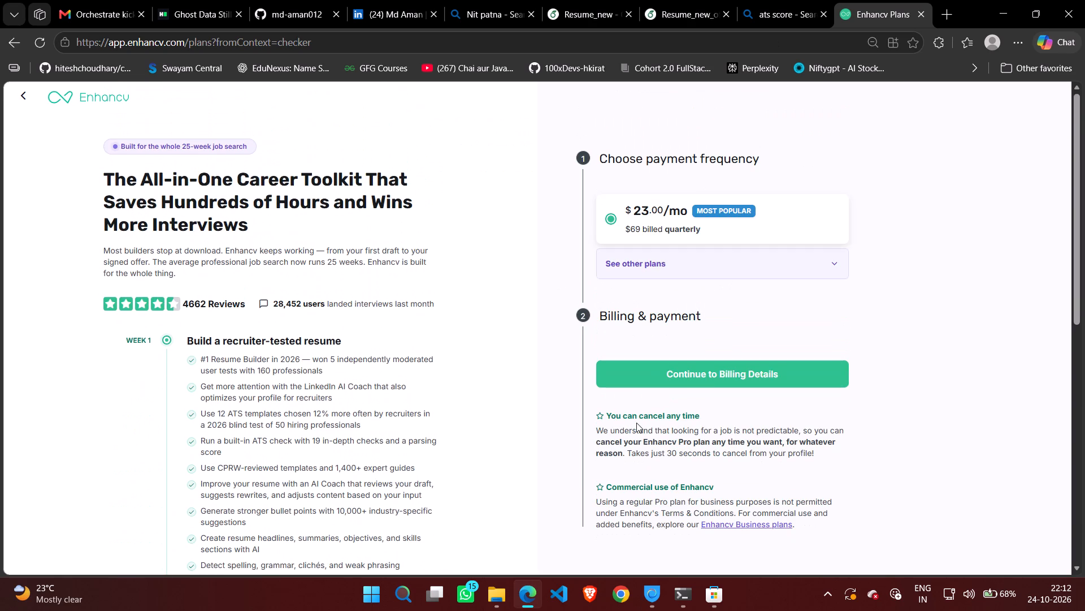
click(923, 19)
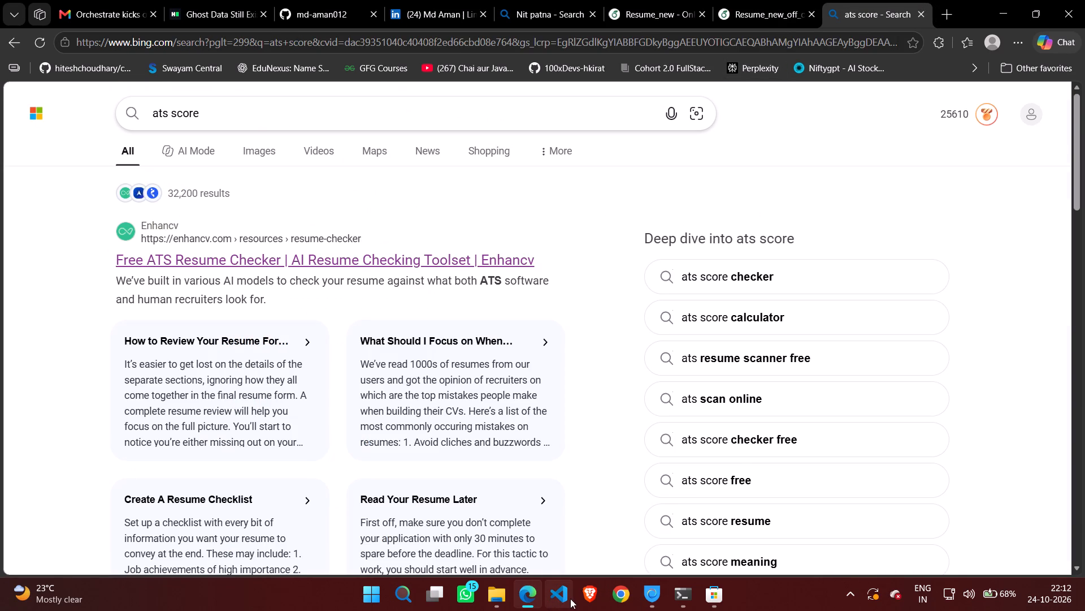
click(958, 12)
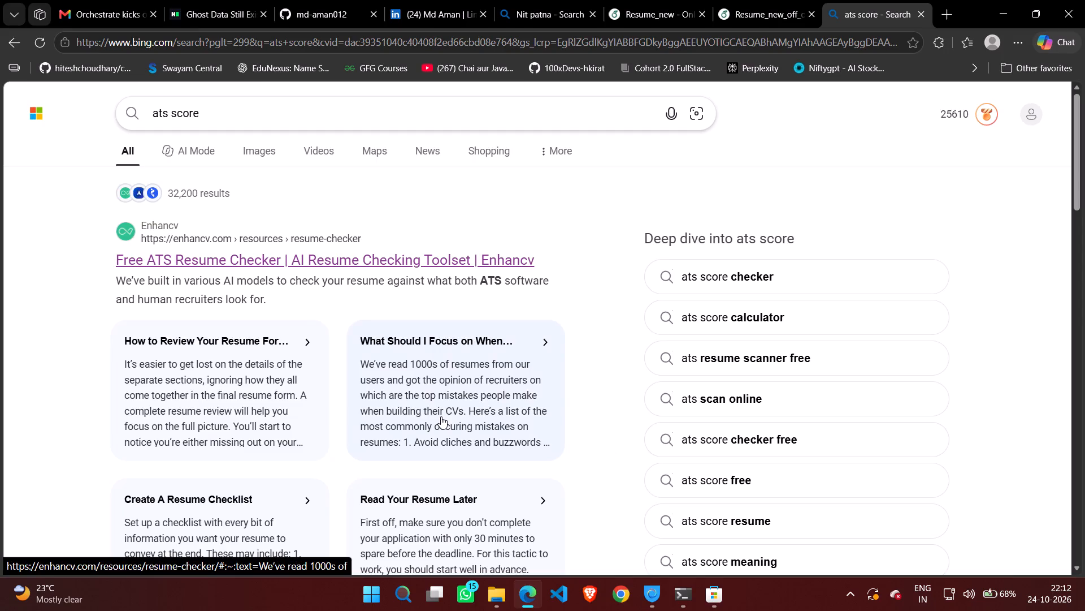
Return to the Resume_new project in Overleaf and look over its compiled resume.
click(637, 0)
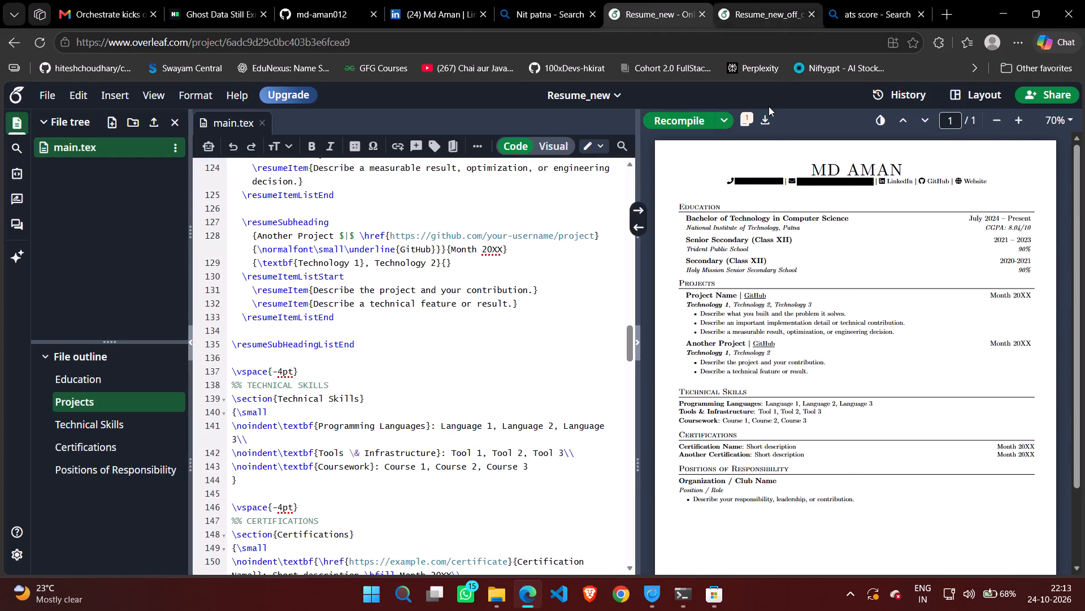
scroll(753, 364, down, 5)
scroll(753, 364, up, 3)
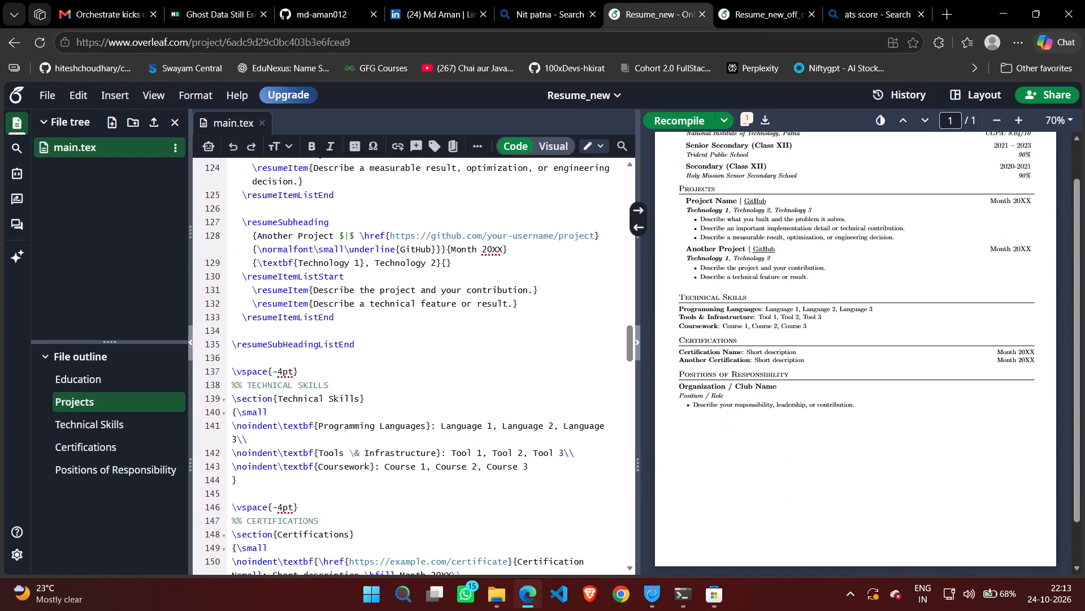